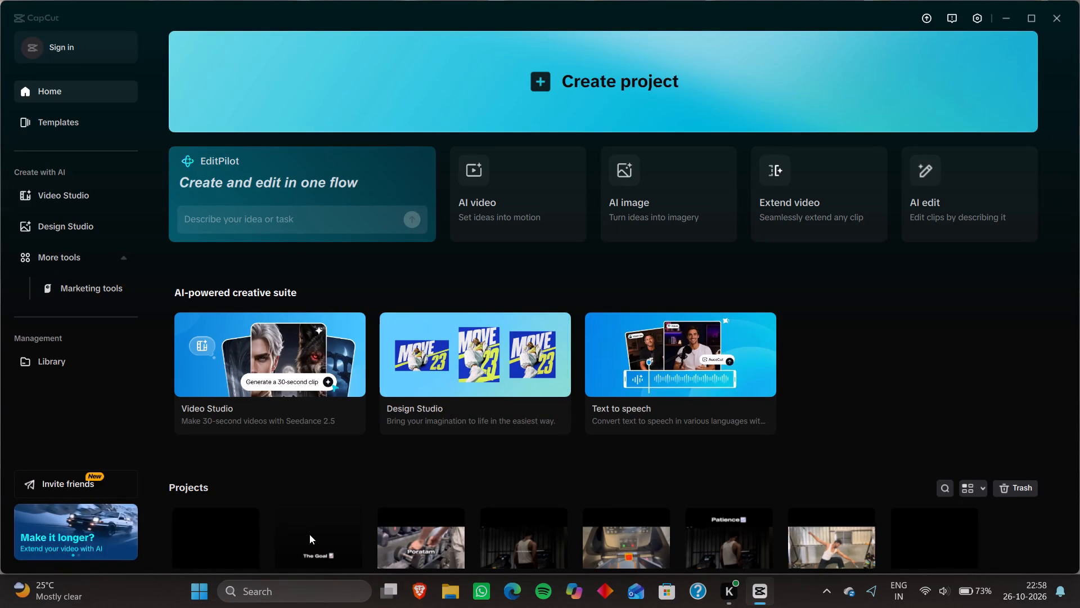
Look through the saved projects in the Projects section of the home page.
scroll(309, 534, down, 3)
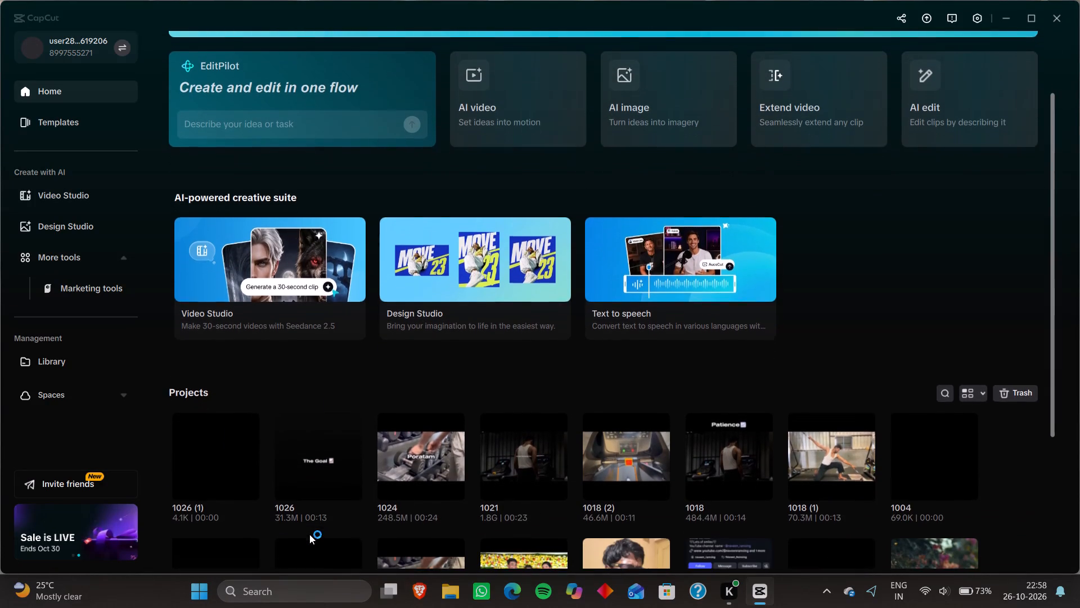
scroll(309, 534, down, 1)
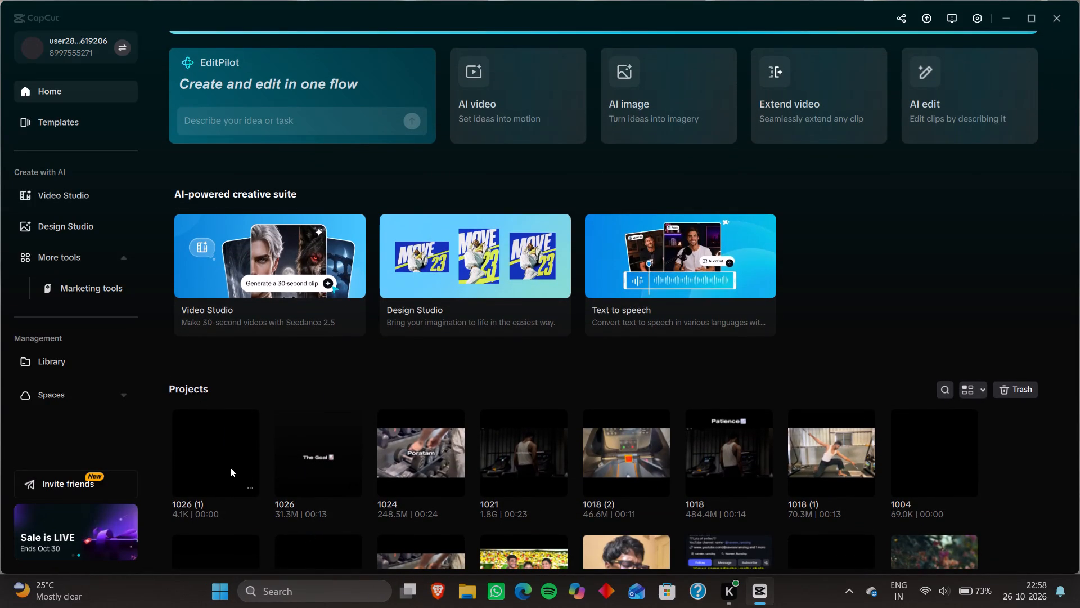
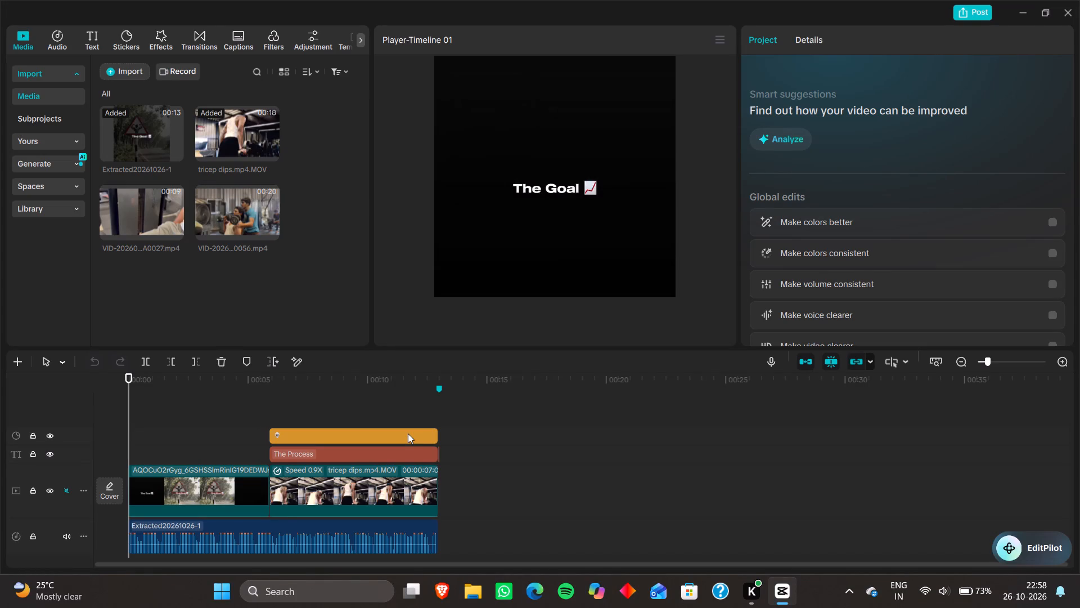
Play the existing edit from the start to its end at 13 seconds.
key(space)
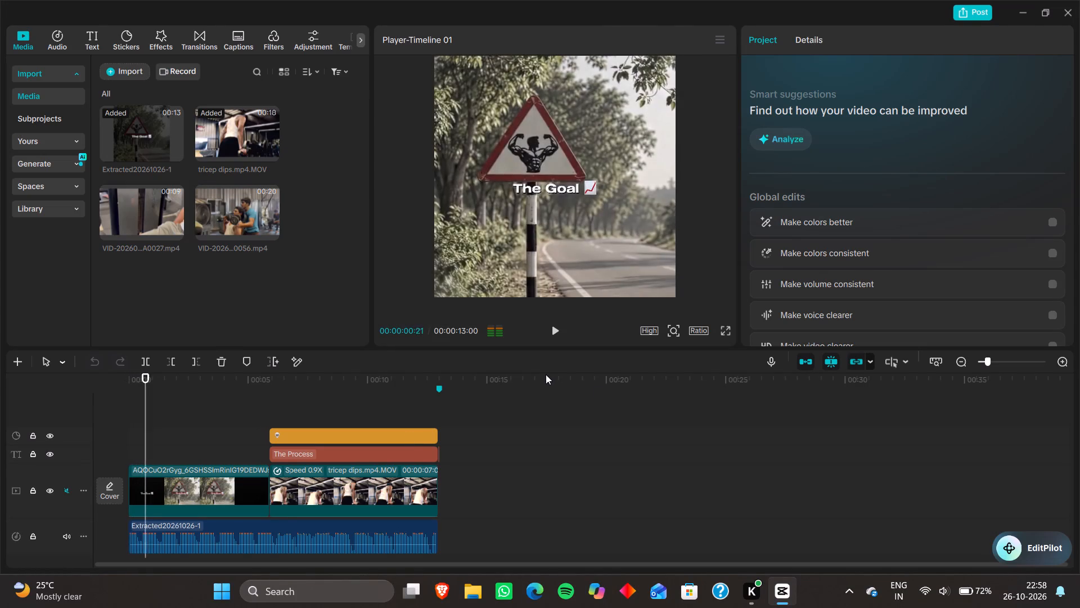
key(space)
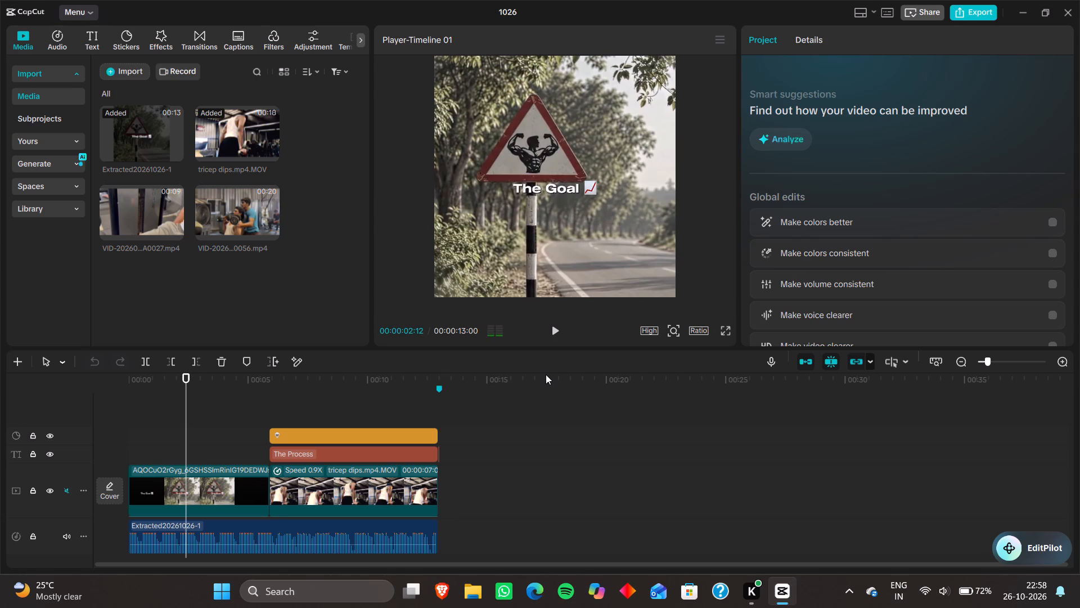
key(space)
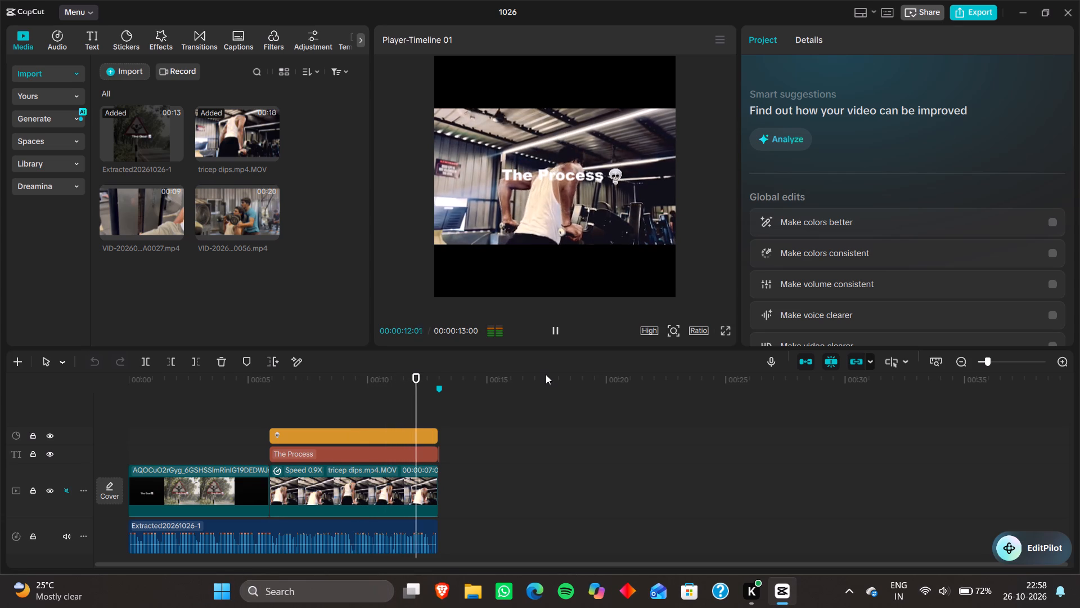
Turn off main track magnet, linkage and auto snapping, and move only the tricep dips clip to about 17 seconds.
click(380, 491)
click(380, 491)
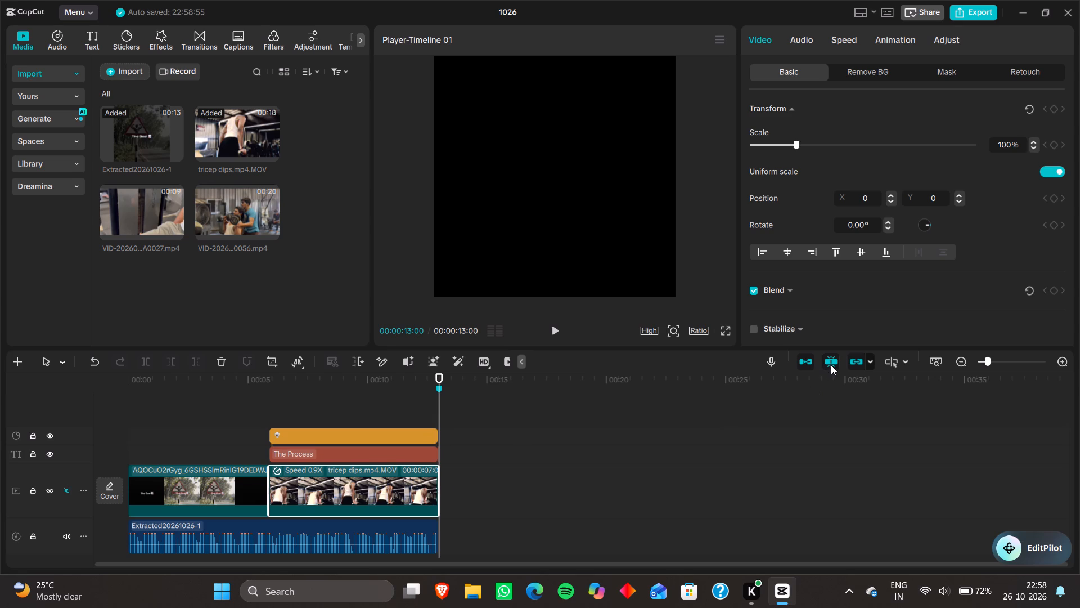
click(807, 363)
click(378, 495)
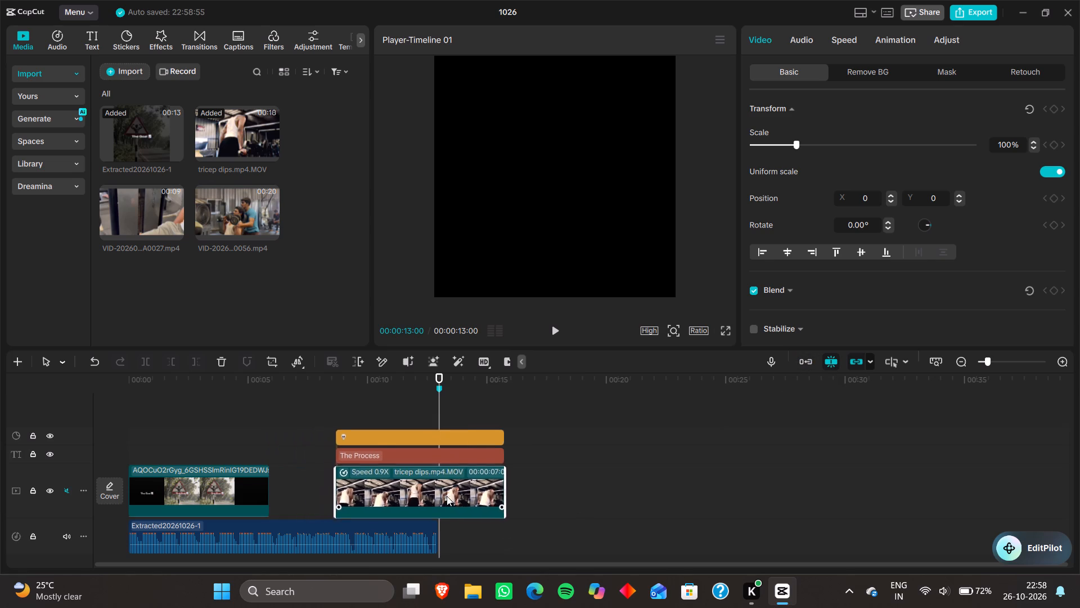
click(856, 361)
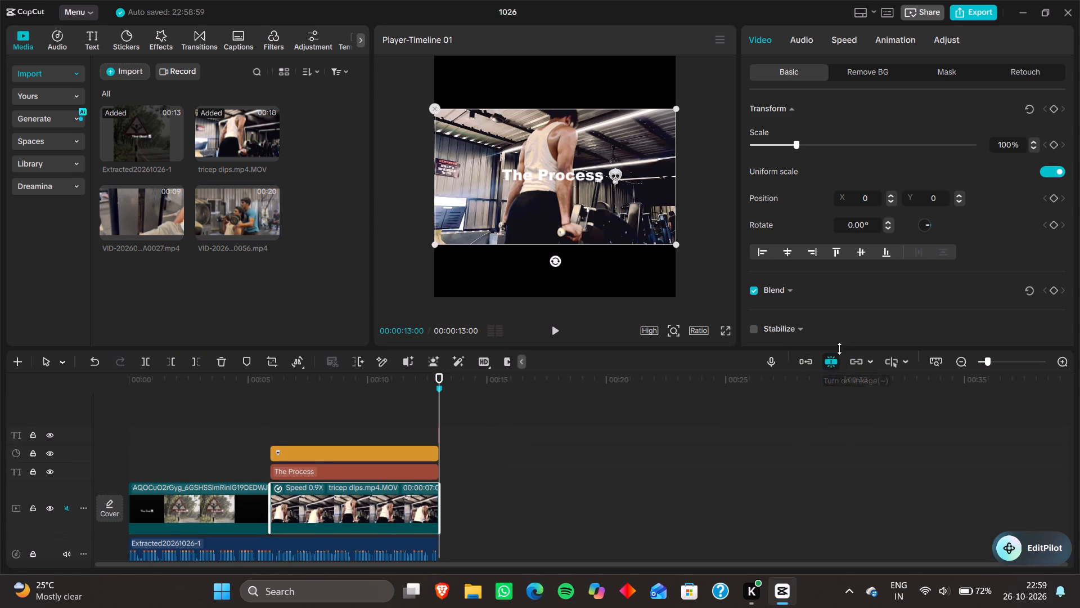
click(834, 360)
click(376, 519)
drag(376, 519, 632, 516)
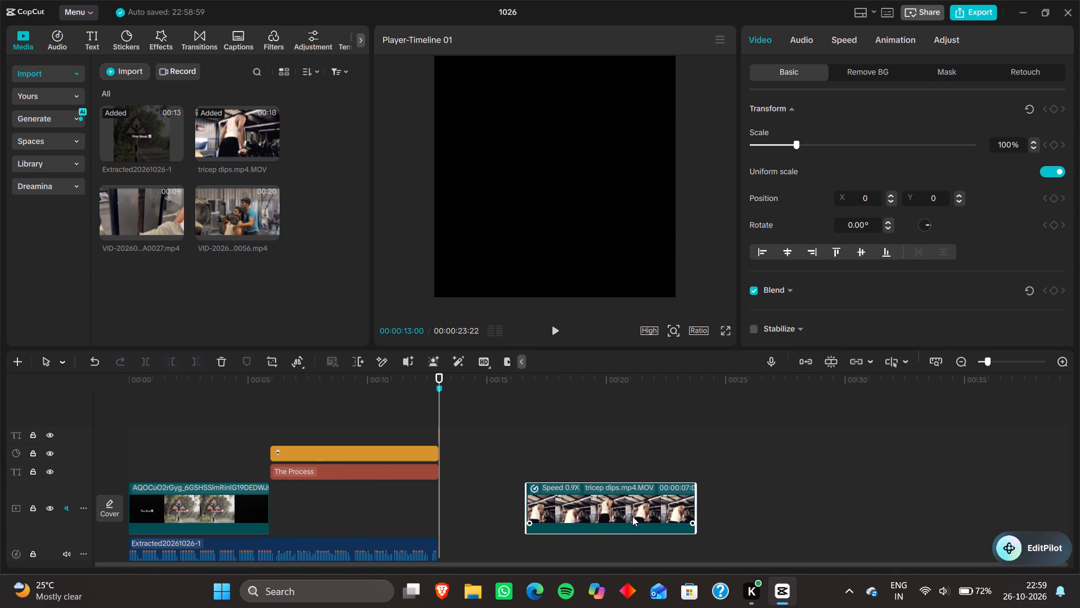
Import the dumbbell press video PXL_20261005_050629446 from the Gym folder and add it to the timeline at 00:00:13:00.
click(134, 77)
click(157, 101)
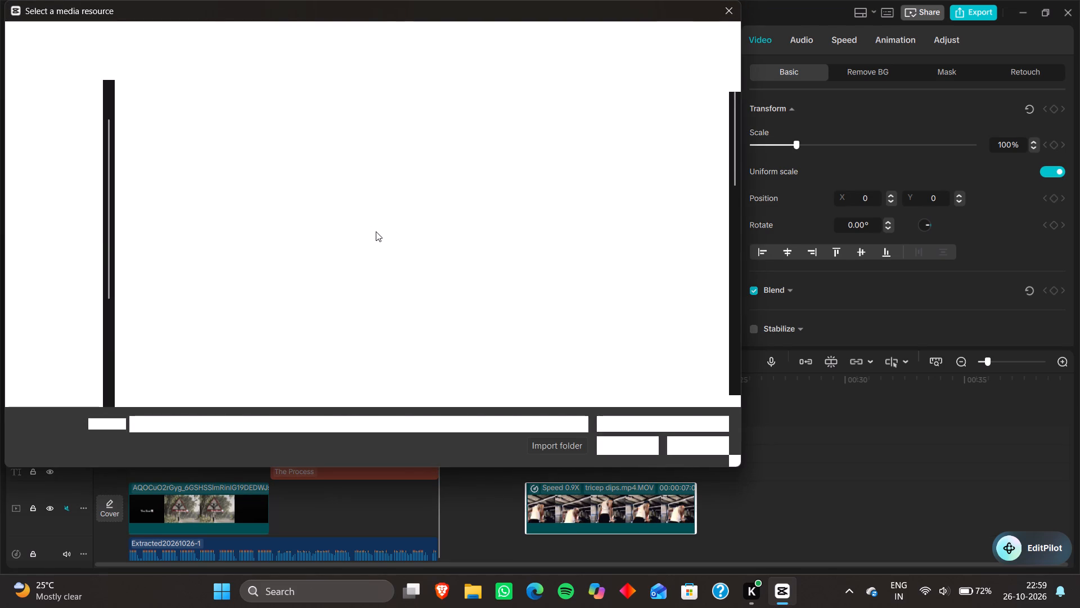
scroll(474, 298, down, 2)
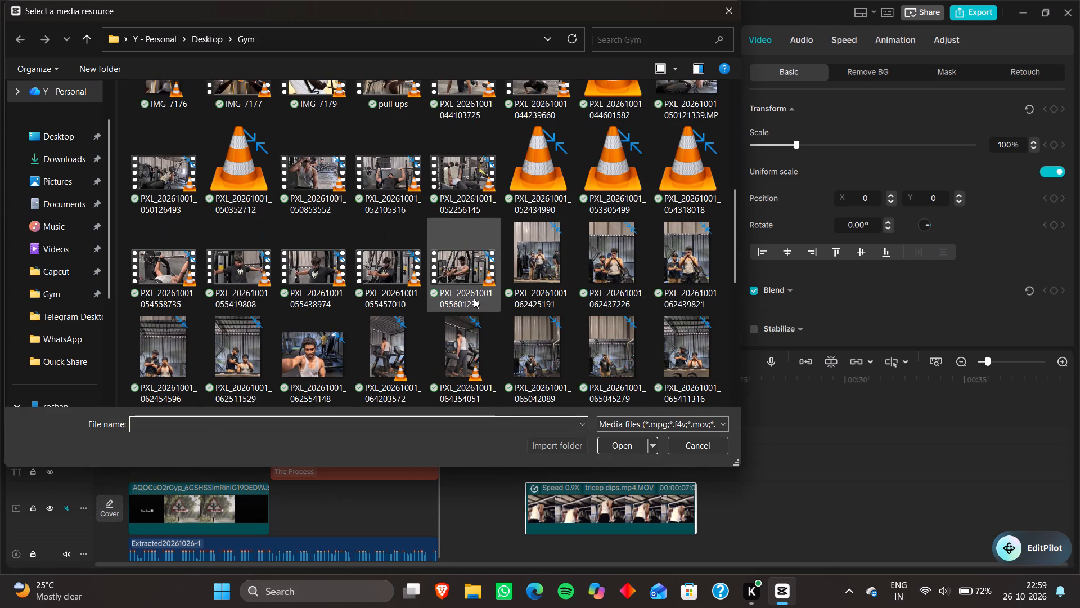
scroll(474, 298, down, 3)
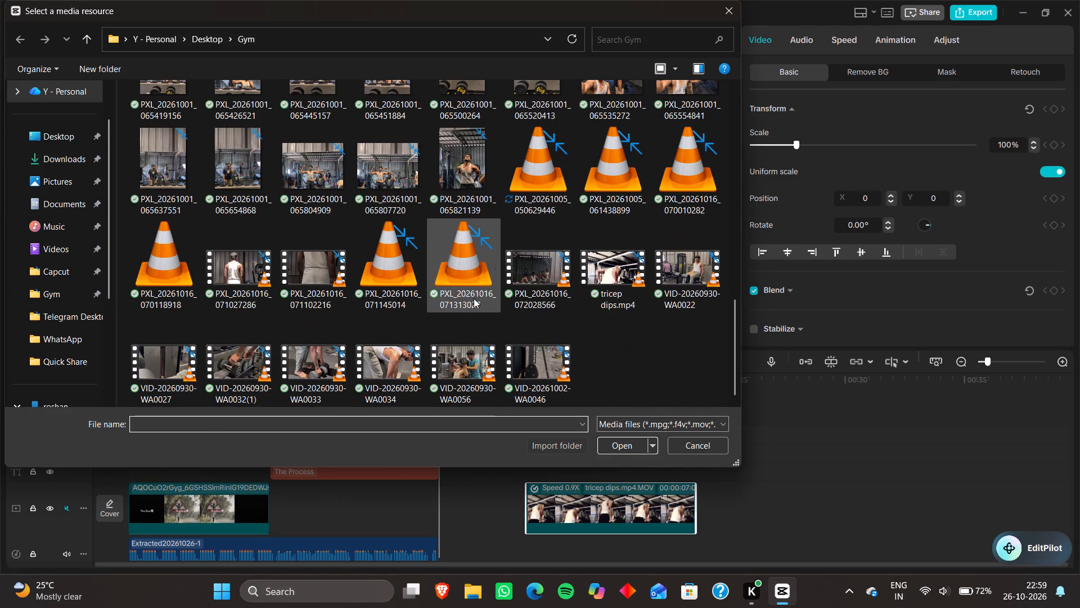
scroll(474, 298, down, 1)
double_click(532, 176)
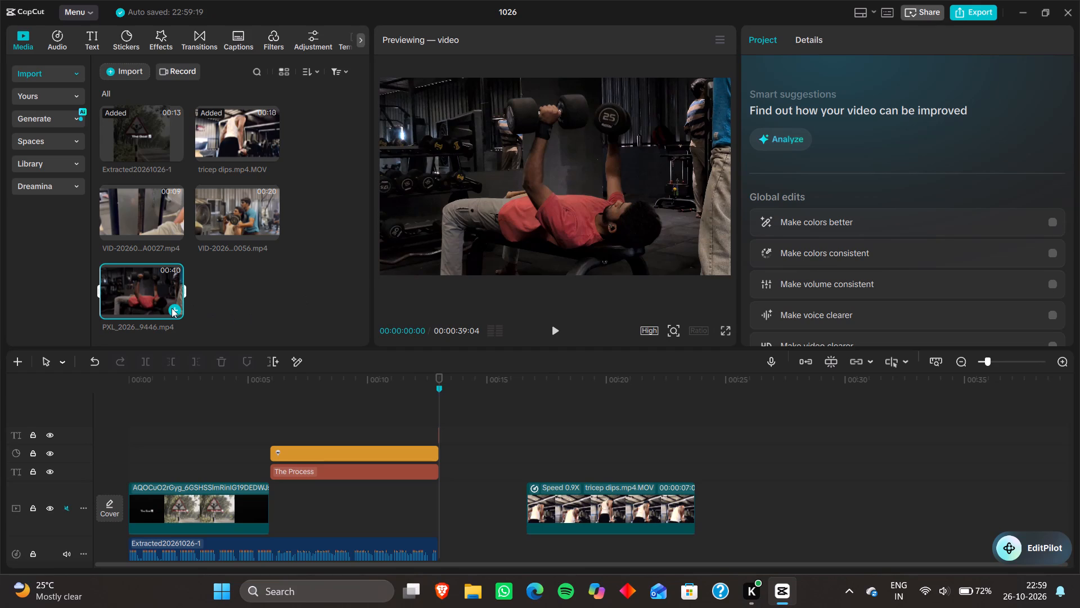
click(172, 308)
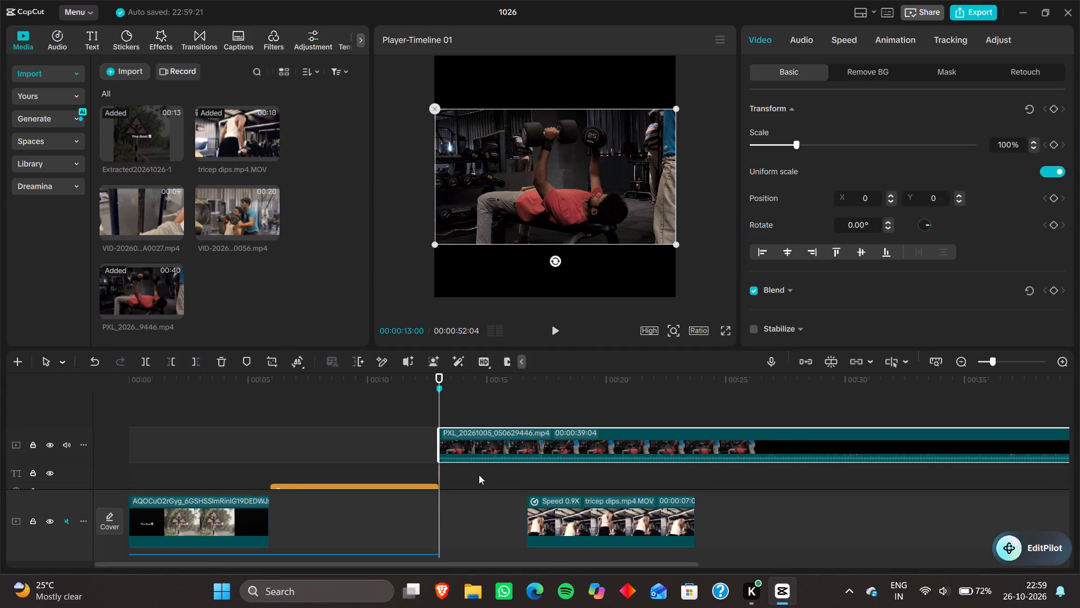
drag(503, 458, 501, 491)
Play through the whole newly added dumbbell press clip.
key(space)
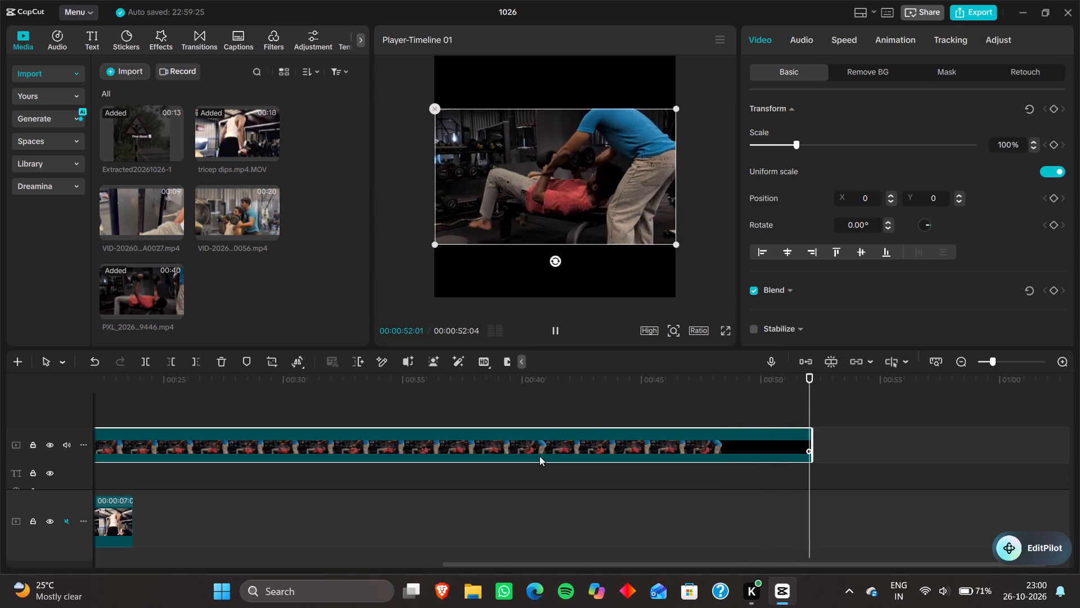
key(space)
Split the dumbbell press clip at 00:00:24:28 and delete the part before the cut.
key(Right)
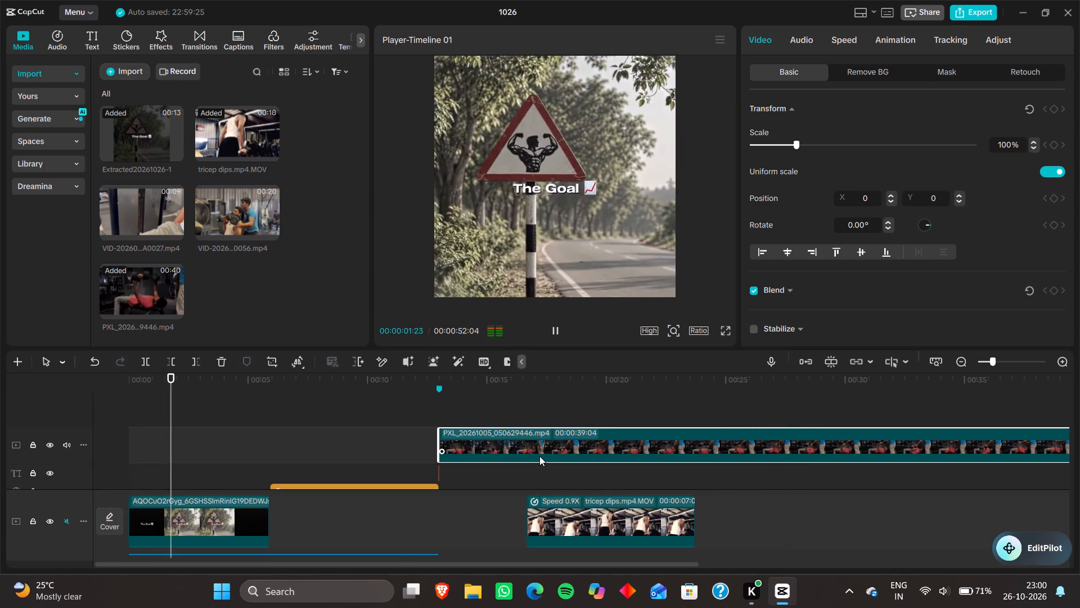
key(Right)
key(Right)
key(Up)
key(Down)
key(Down)
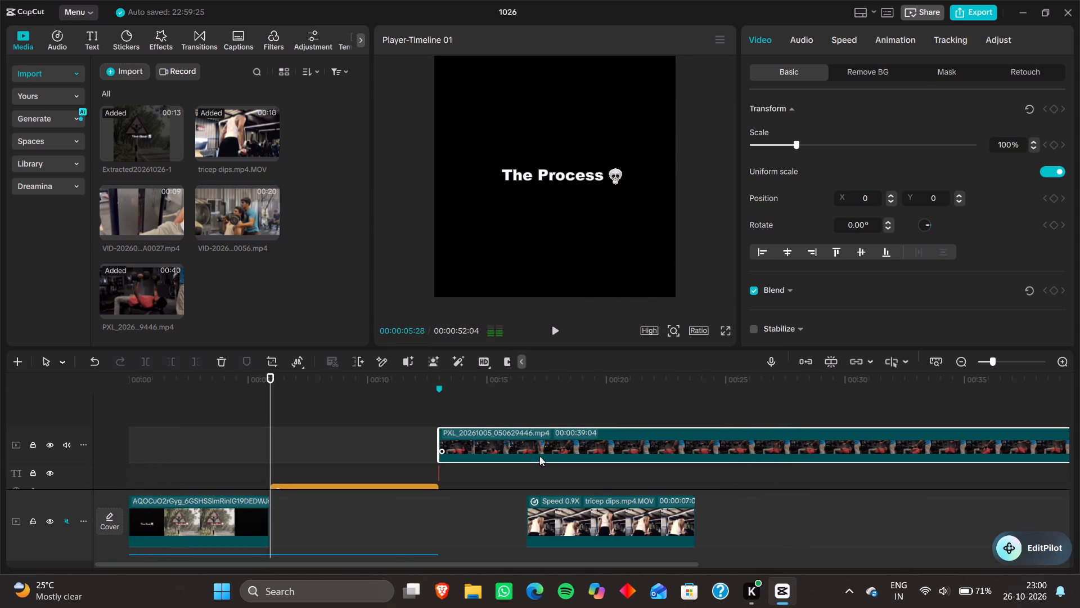
key(Down)
key(space)
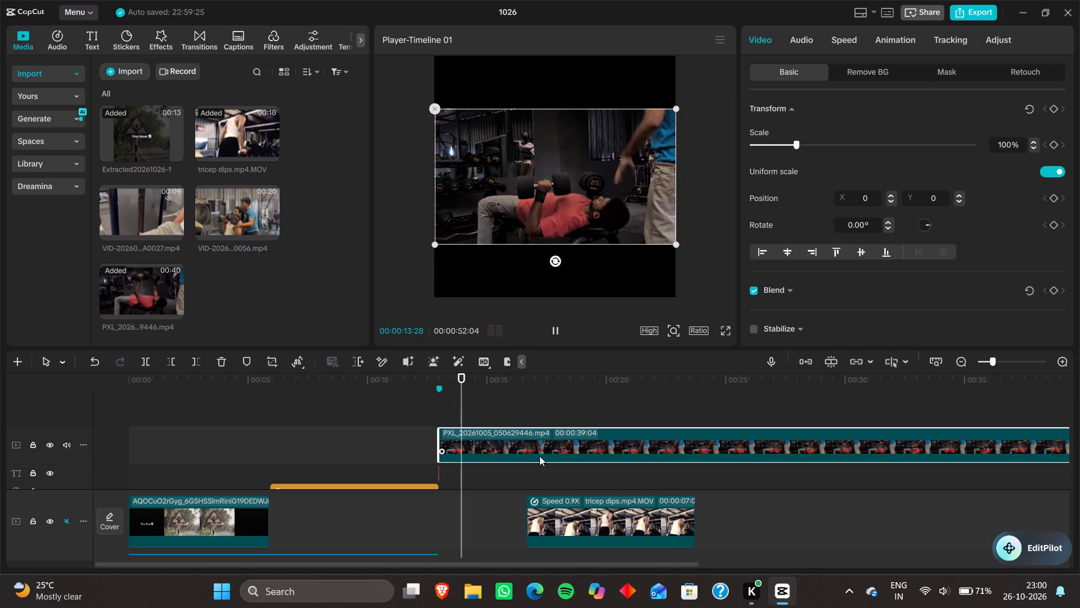
key(Down)
key(Down)
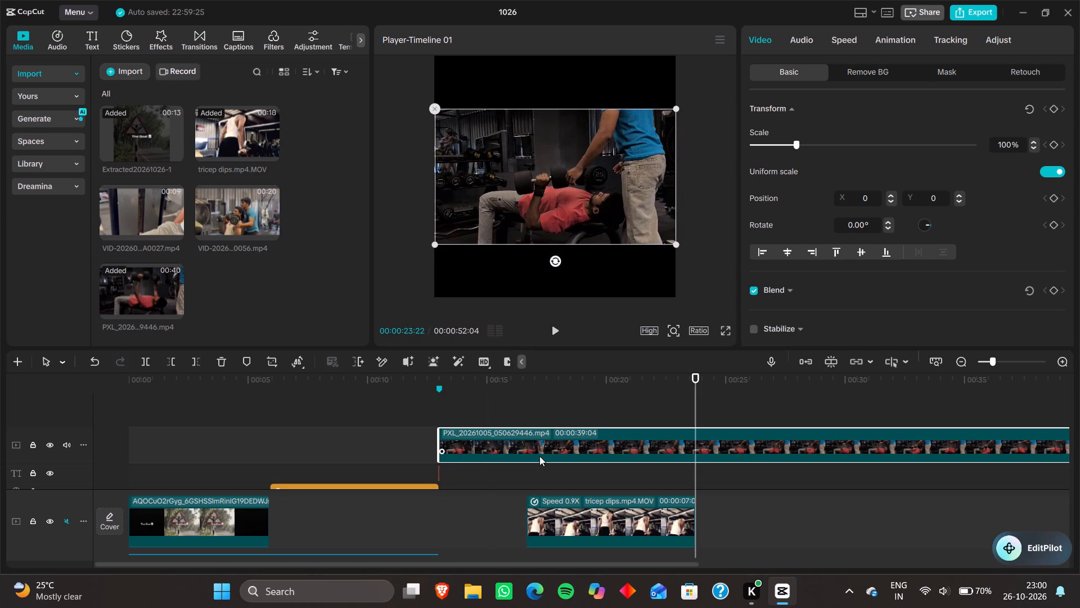
key(space)
key(space)
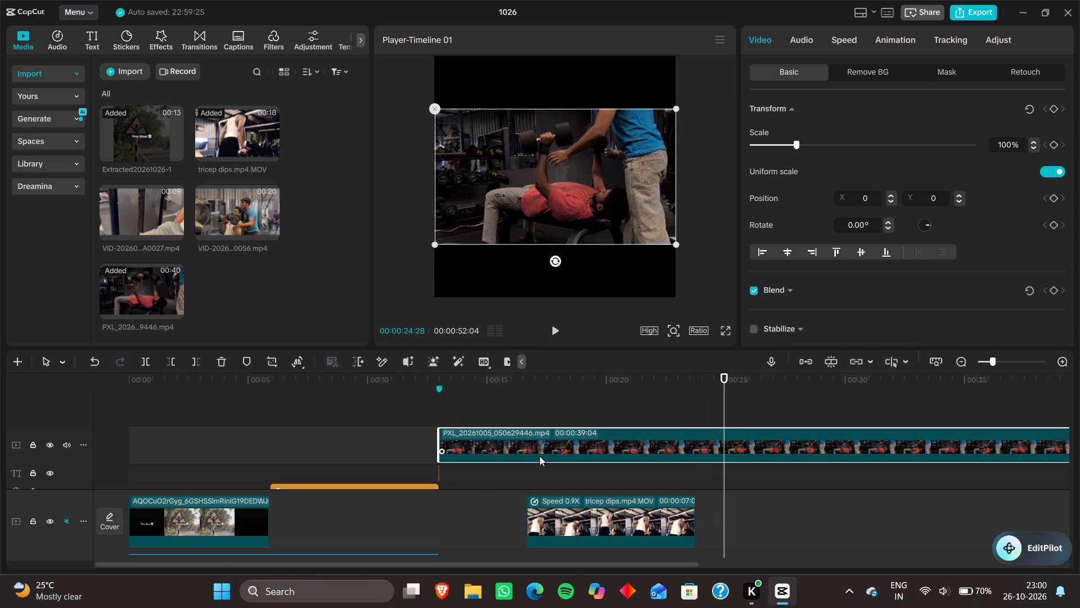
key(ctrl+b)
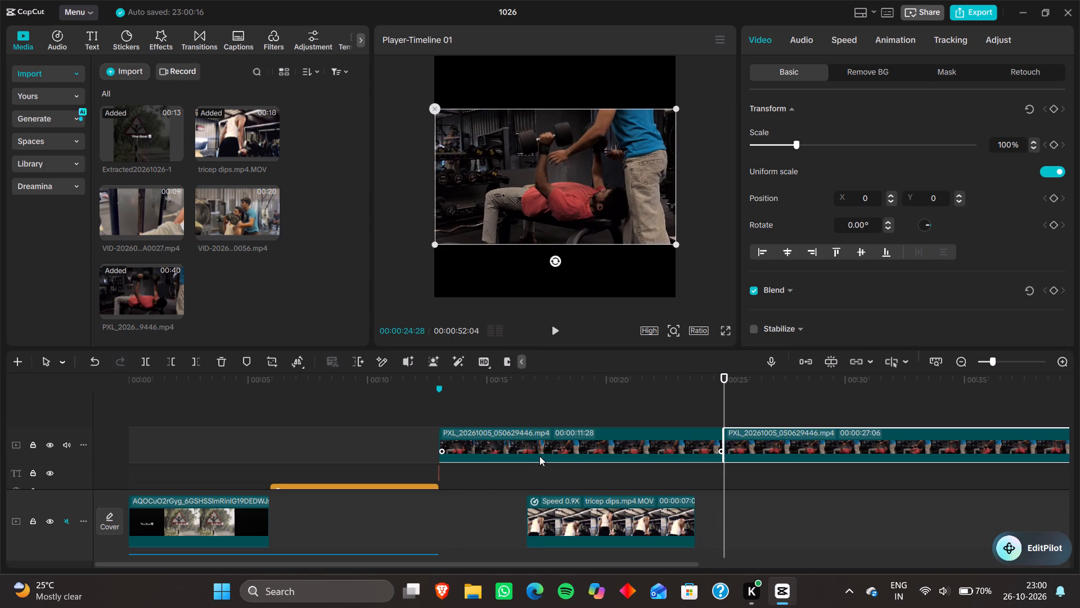
key(Left)
click(573, 430)
key(Delete)
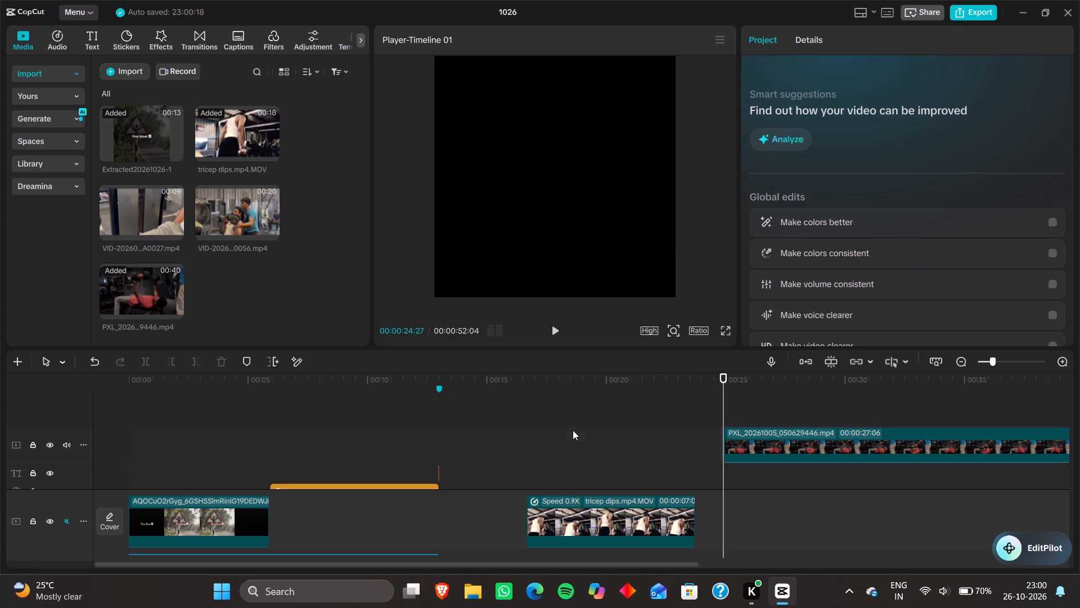
Move the remaining dumbbell press clip so it starts where the opening road-sign clip ends.
drag(793, 448, 358, 524)
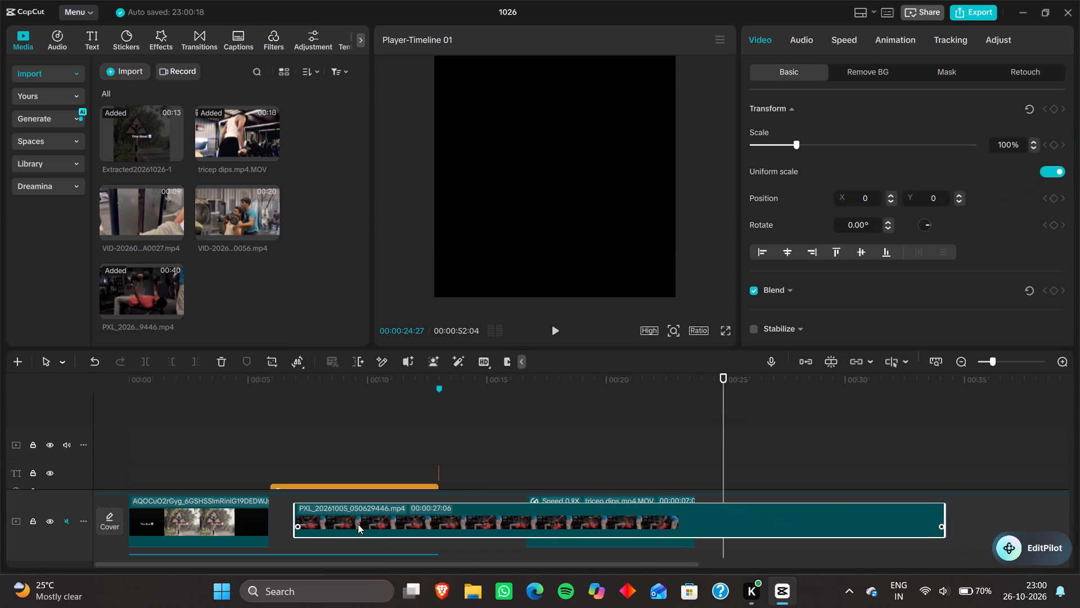
drag(358, 524, 340, 519)
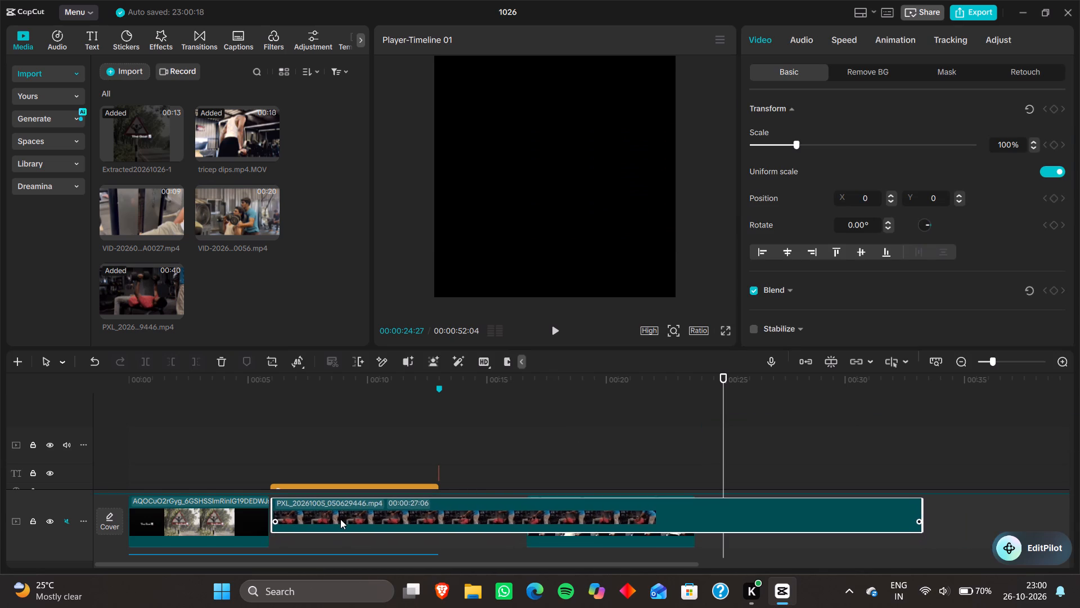
drag(340, 519, 339, 520)
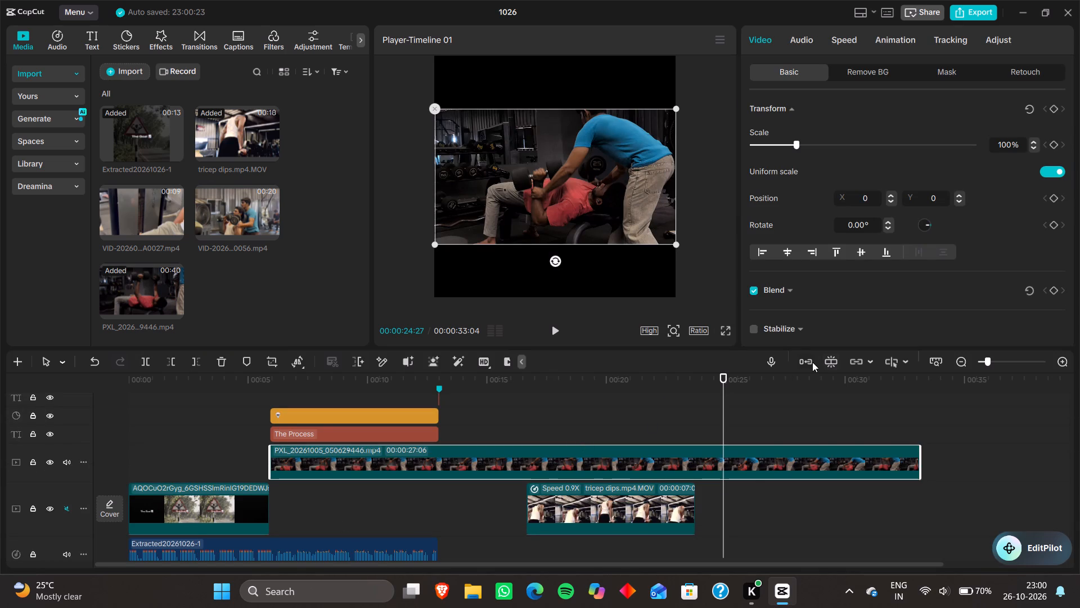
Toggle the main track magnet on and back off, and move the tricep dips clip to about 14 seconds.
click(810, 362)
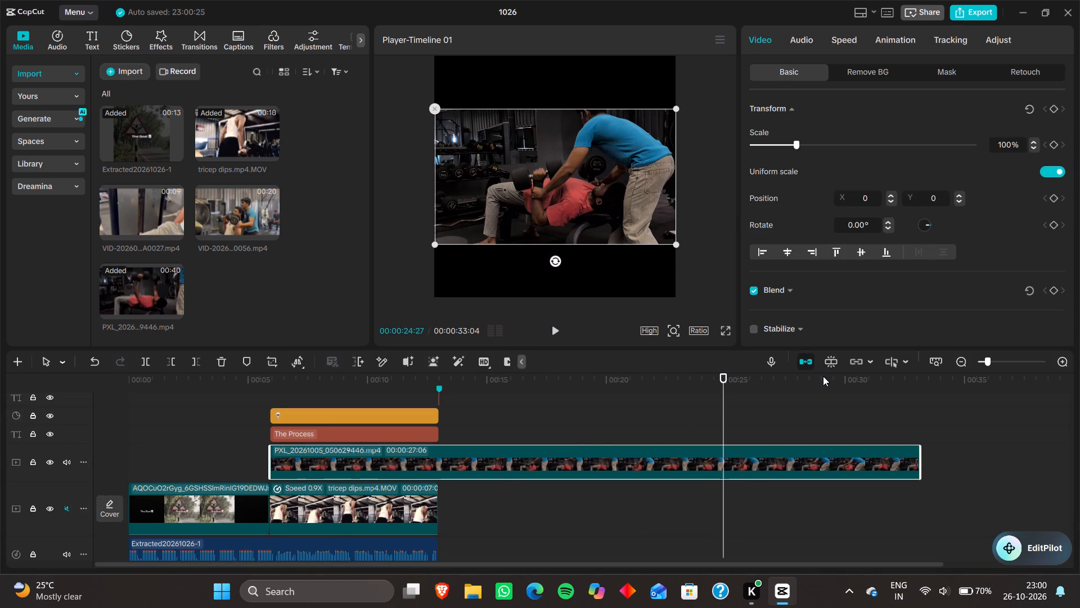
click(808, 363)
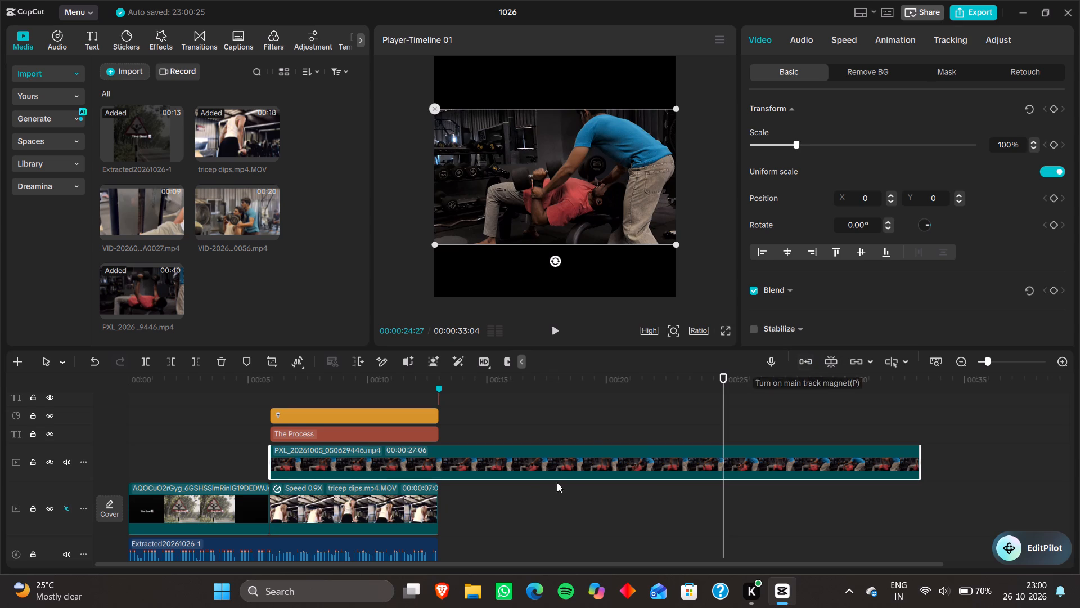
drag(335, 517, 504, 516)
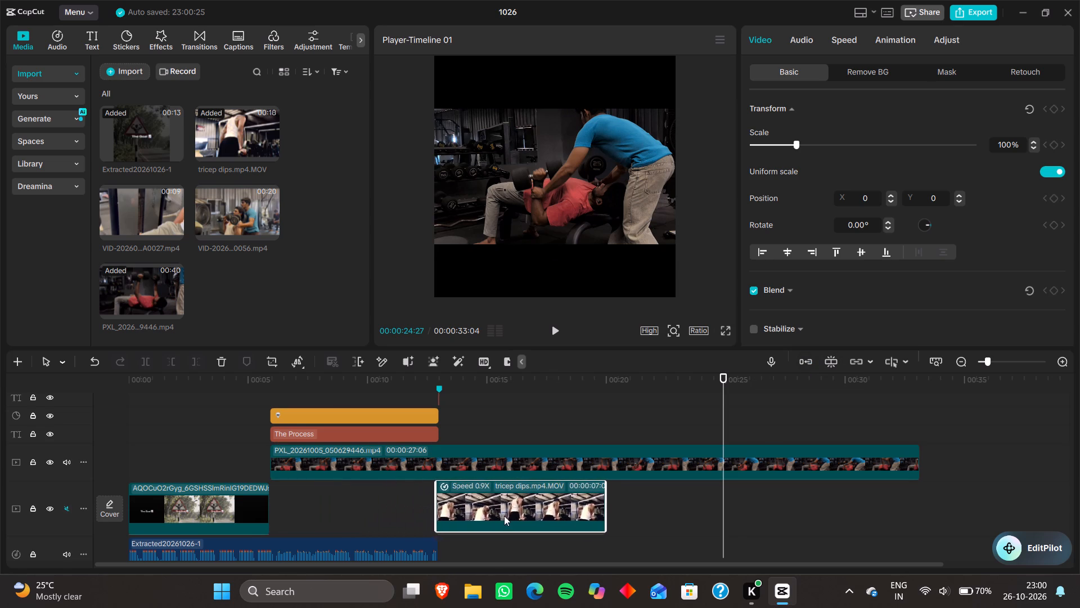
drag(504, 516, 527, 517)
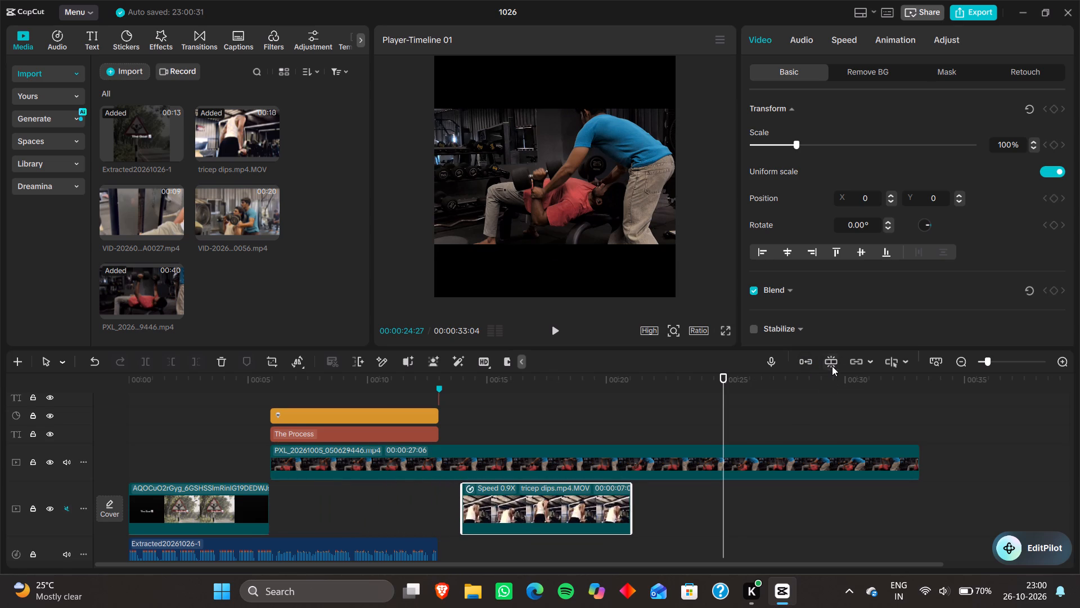
Turn on auto snapping and try to place the dumbbell press clip in the main track gap after the opening clip.
click(832, 366)
drag(429, 465, 422, 506)
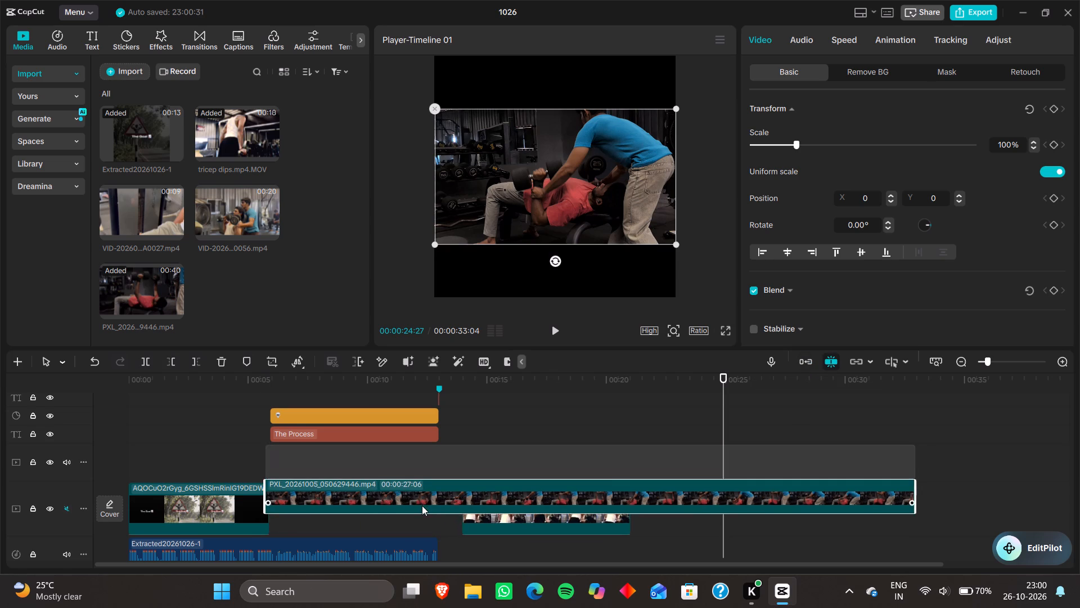
drag(422, 506, 429, 508)
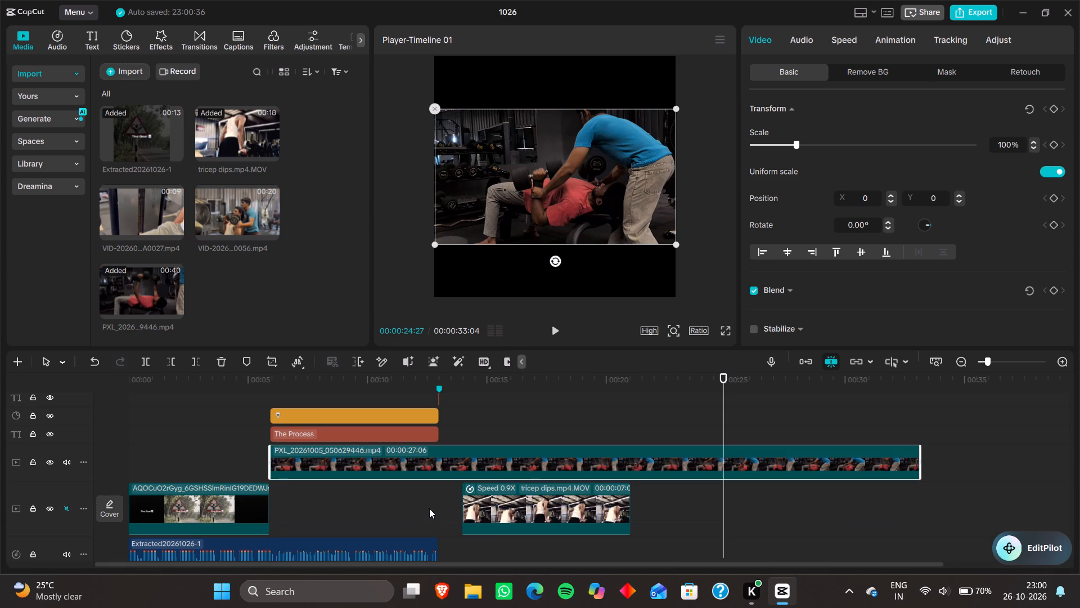
Move the tricep dips clip to the dumbbell press clip's end and place the dumbbell press clip on the main track before it.
drag(506, 510, 976, 497)
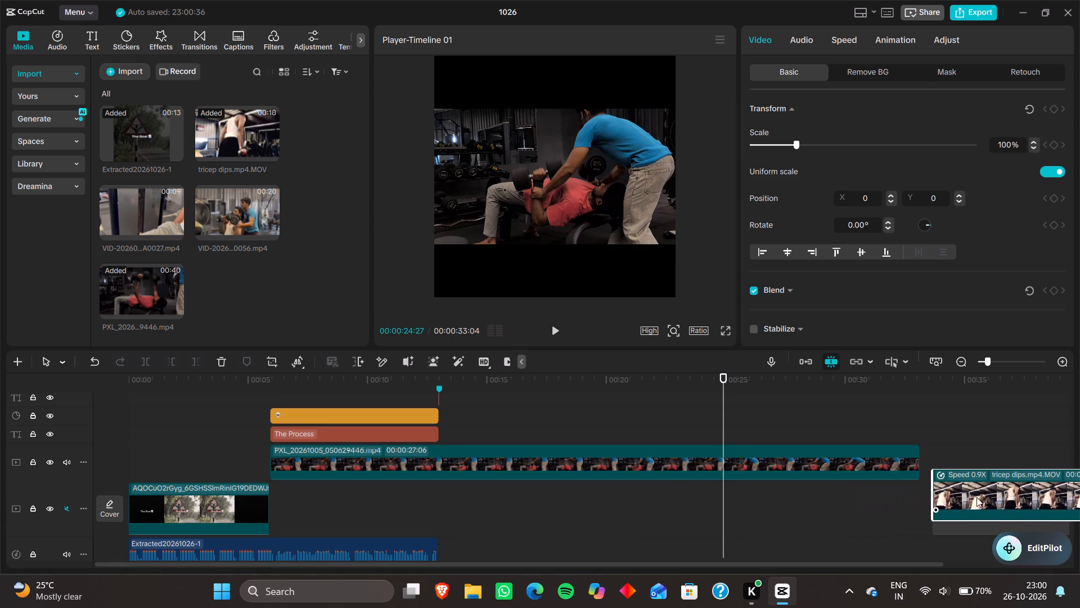
drag(976, 497, 967, 500)
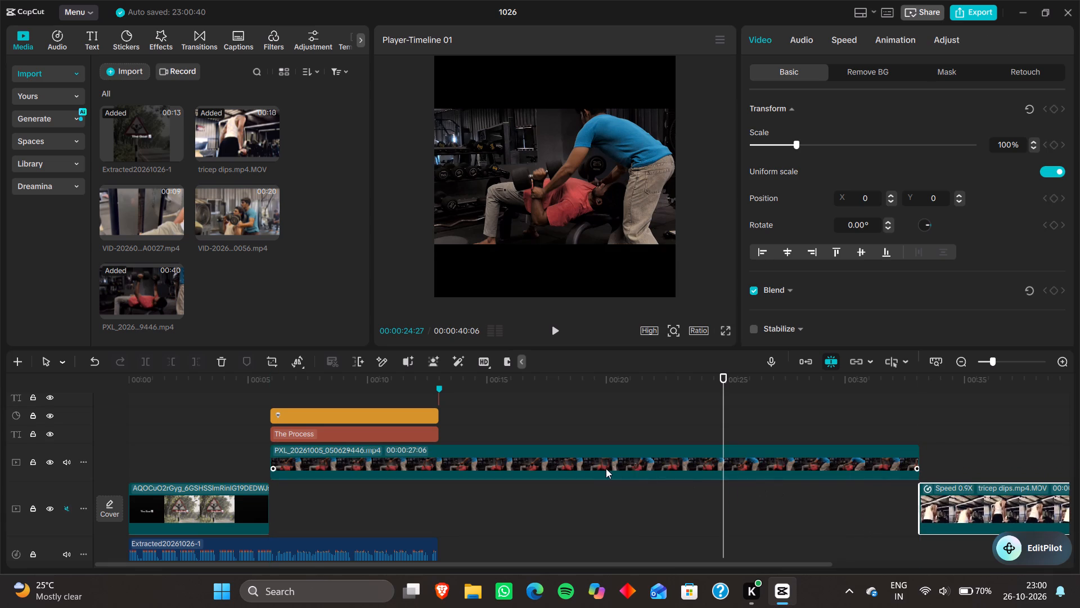
drag(605, 468, 605, 522)
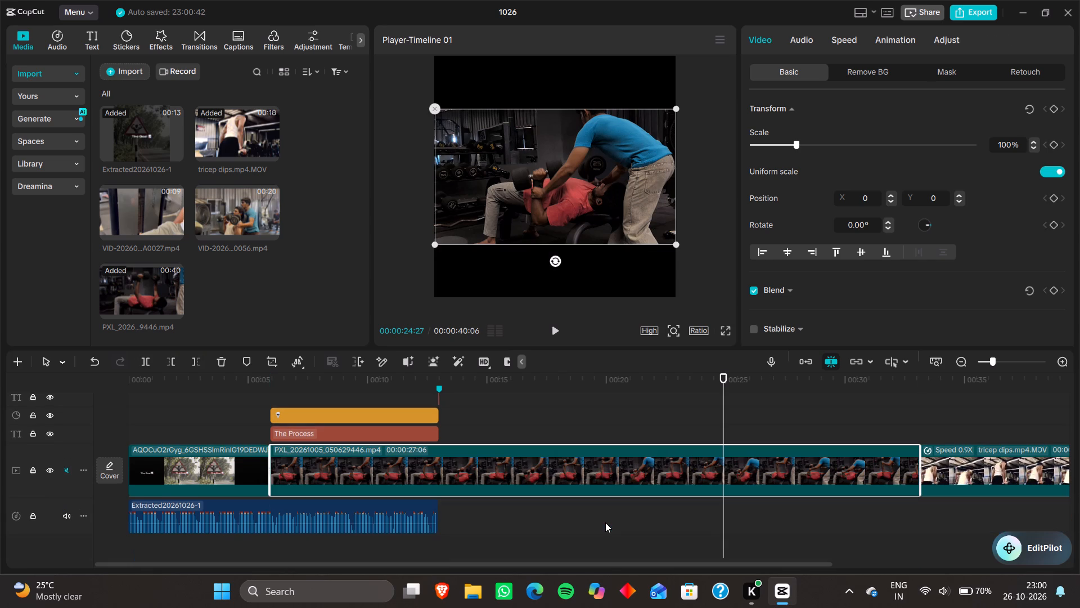
Play the timeline from the beginning to review the dumbbell press clip's placement under "The Process" text.
key(Up)
key(Up)
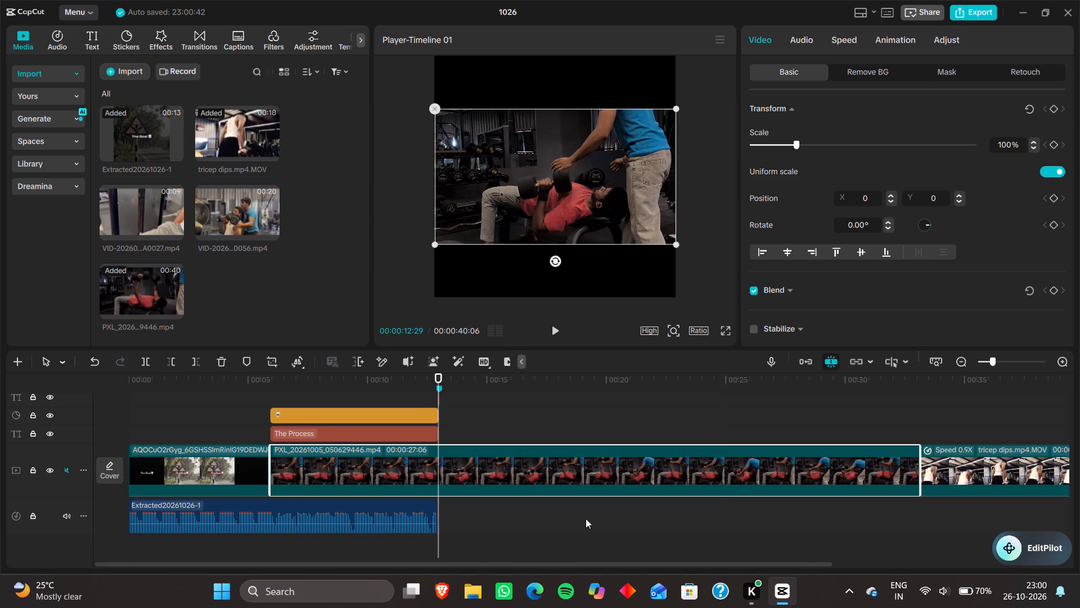
key(Up)
key(Up)
key(Up)
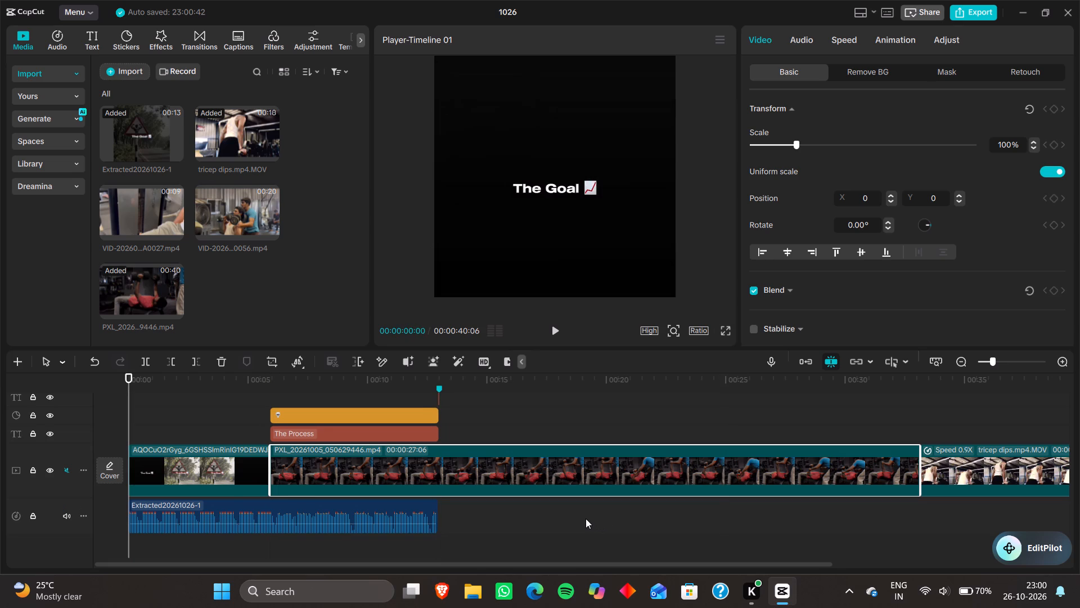
key(space)
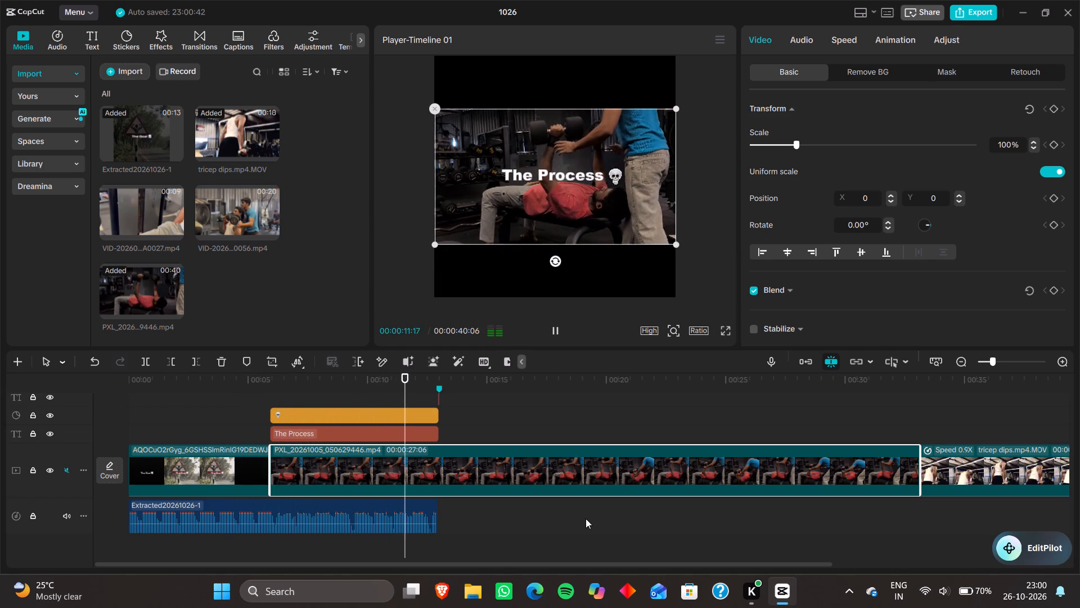
key(space)
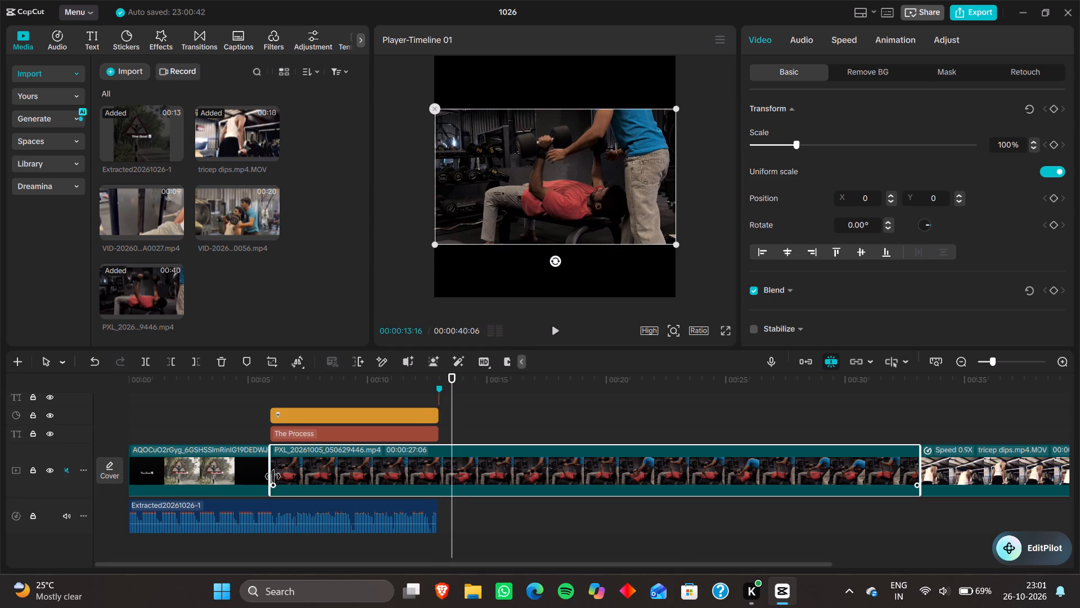
Trim the dumbbell press clip's start to leave about 25:24, and move it back against the opening road-sign clip.
drag(269, 473, 304, 474)
drag(357, 468, 327, 472)
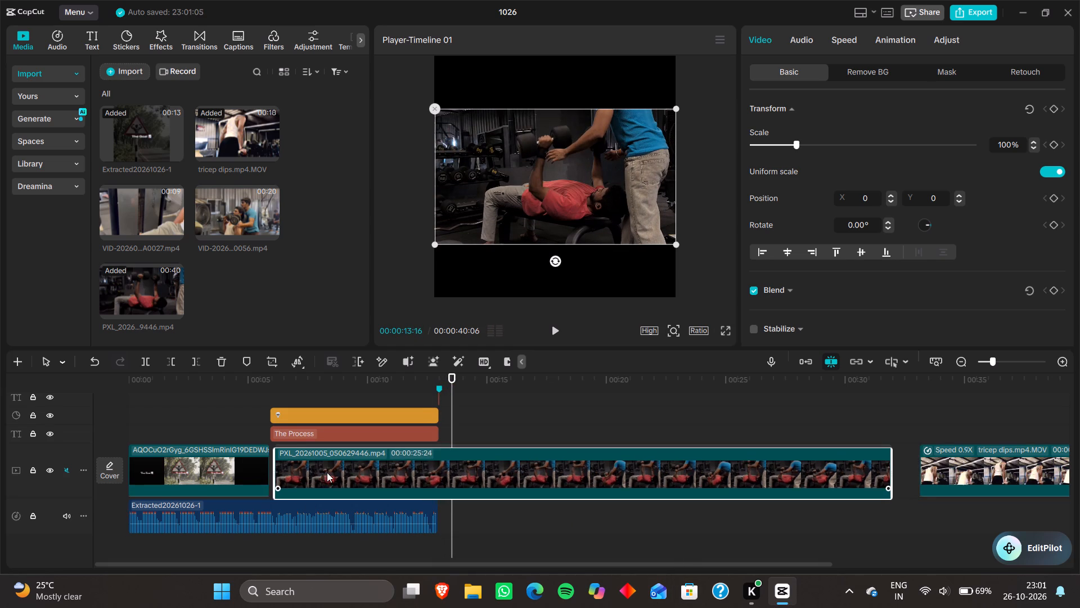
drag(327, 472, 326, 472)
Play the timeline from the beginning to check the dumbbell press clip's new starting point.
key(Up)
key(Up)
key(Up)
key(Up)
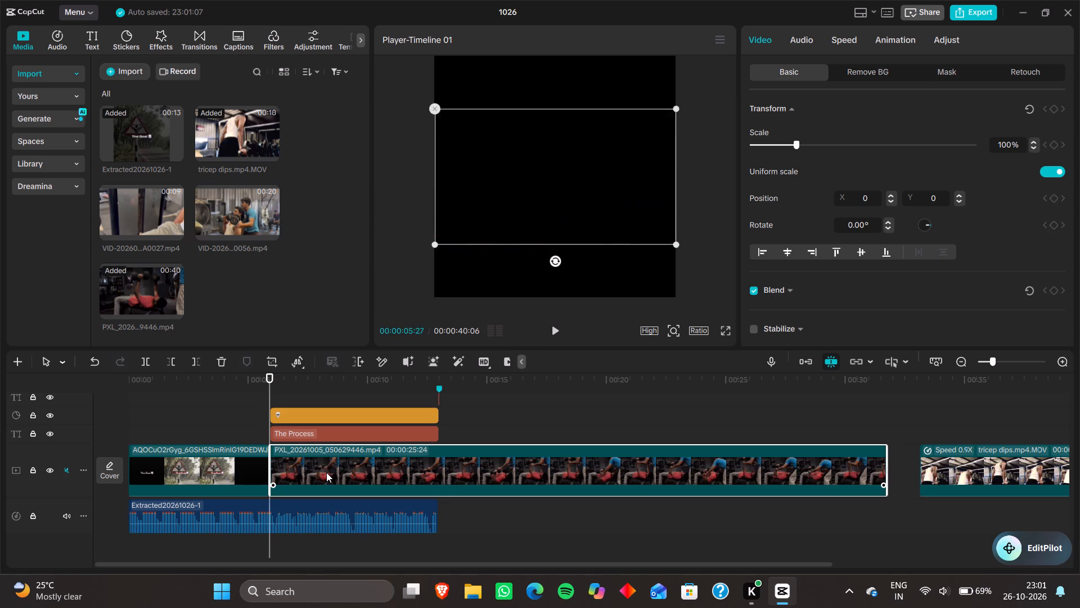
key(Up)
key(Up)
key(space)
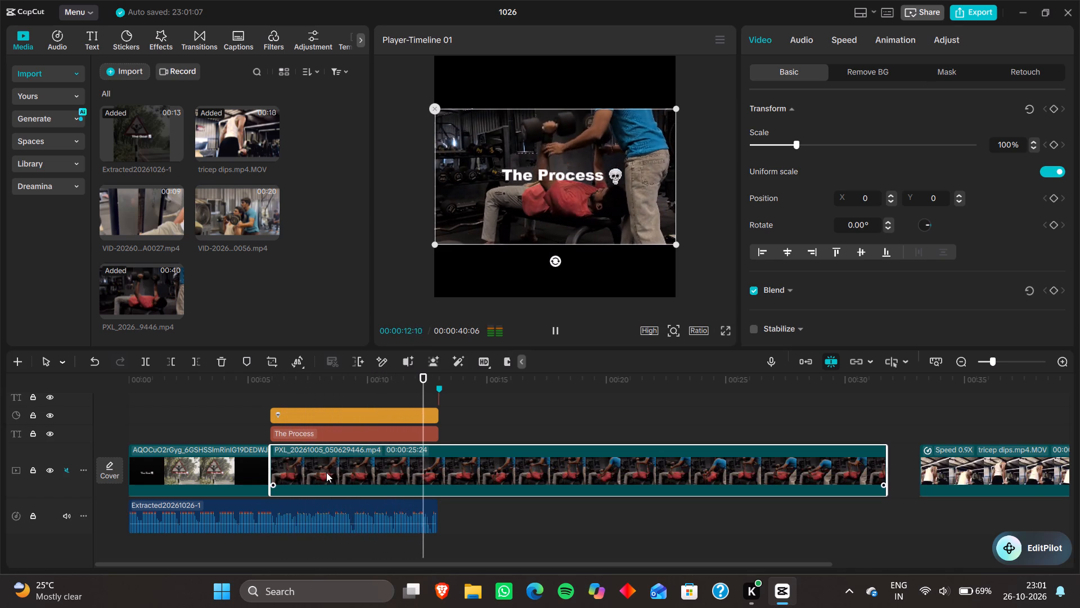
key(space)
Trim the dumbbell press clip's end to about 7:01 so it finishes with the audio track.
key(Up)
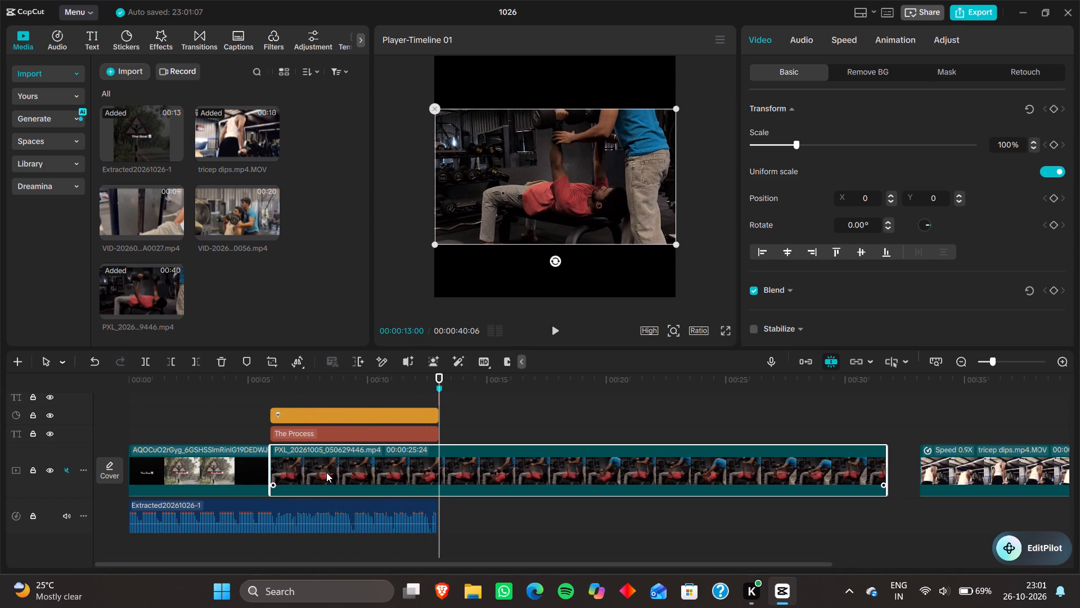
key(Up)
key(Up)
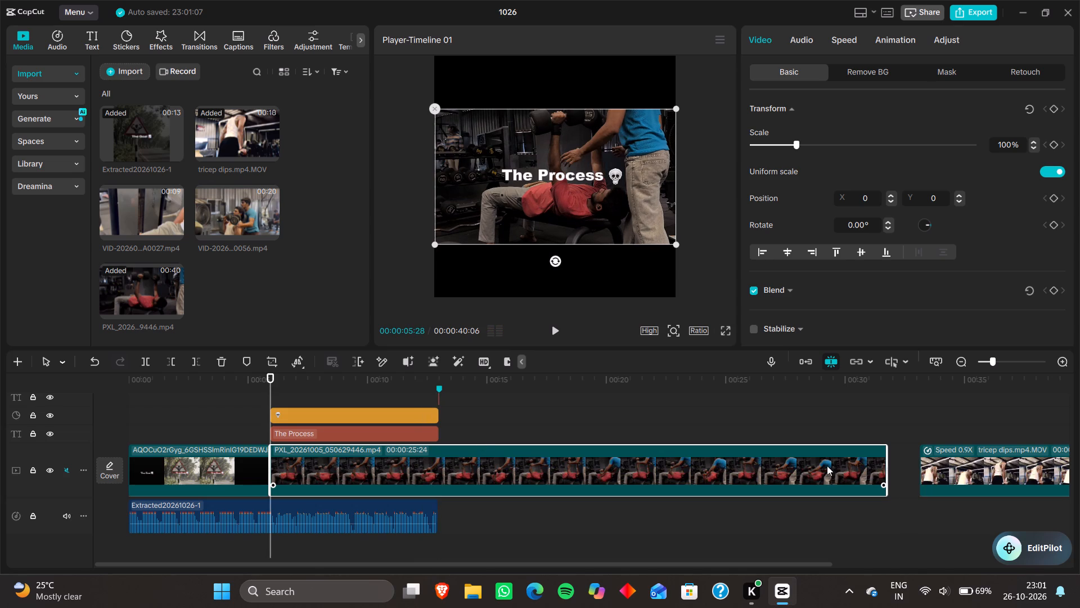
drag(890, 462, 438, 500)
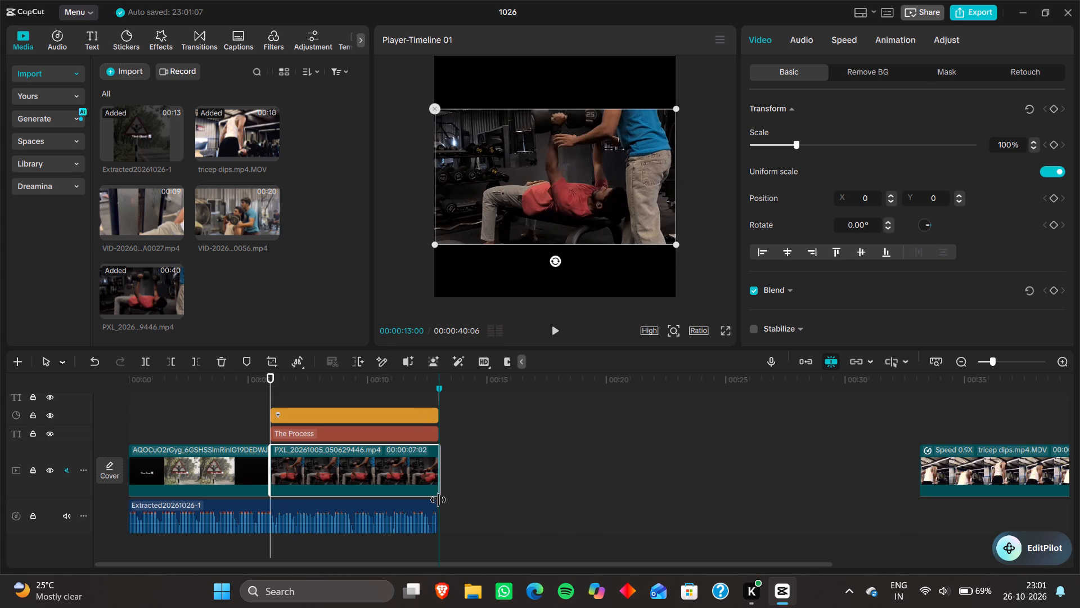
drag(438, 500, 434, 499)
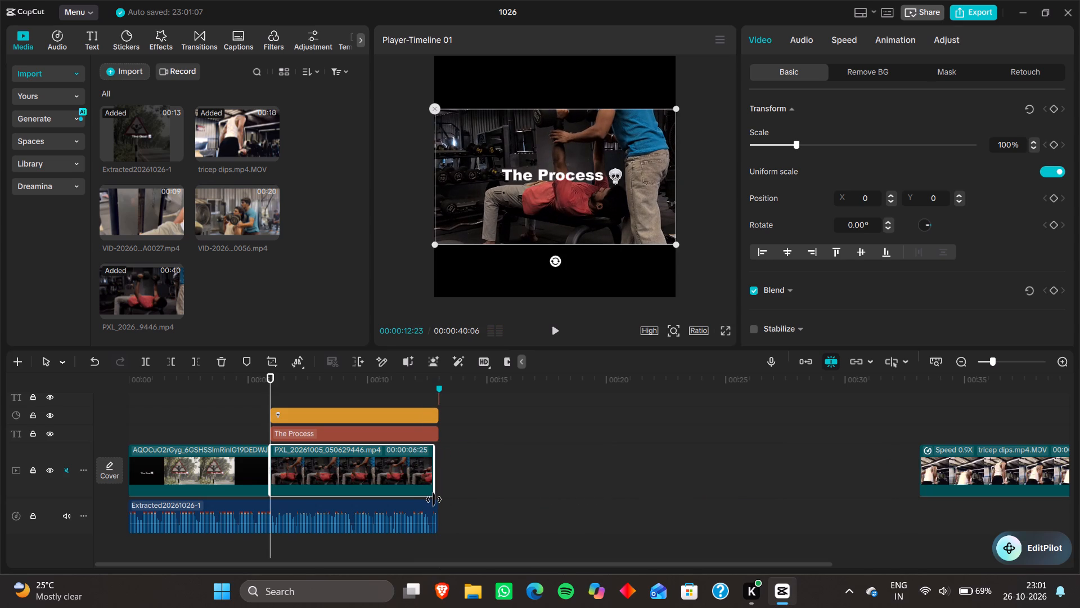
drag(434, 499, 434, 502)
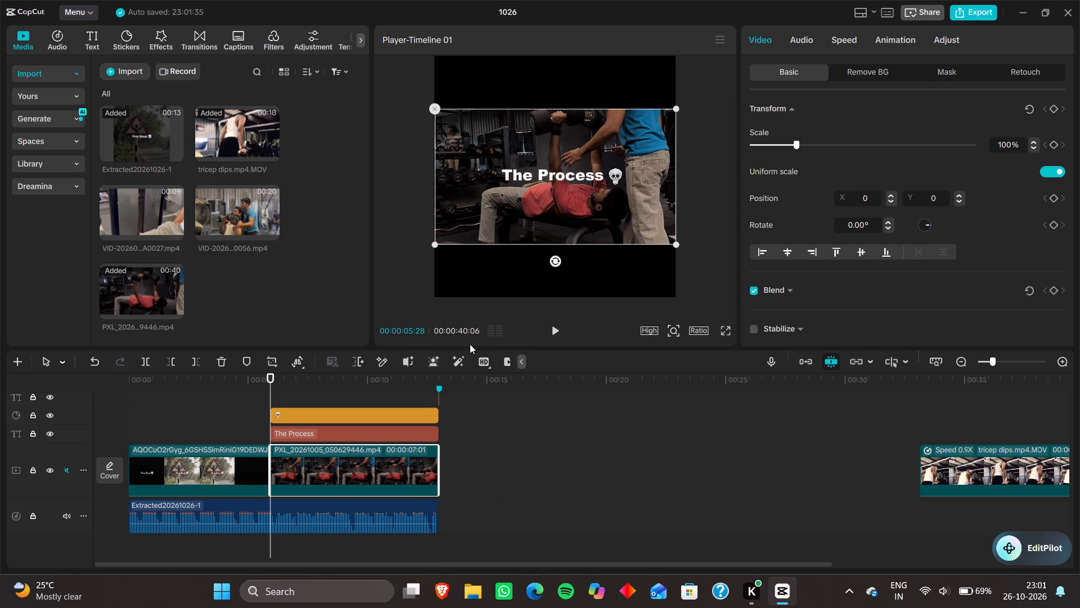
Delete the tricep dips clip from the main track.
click(973, 466)
key(Delete)
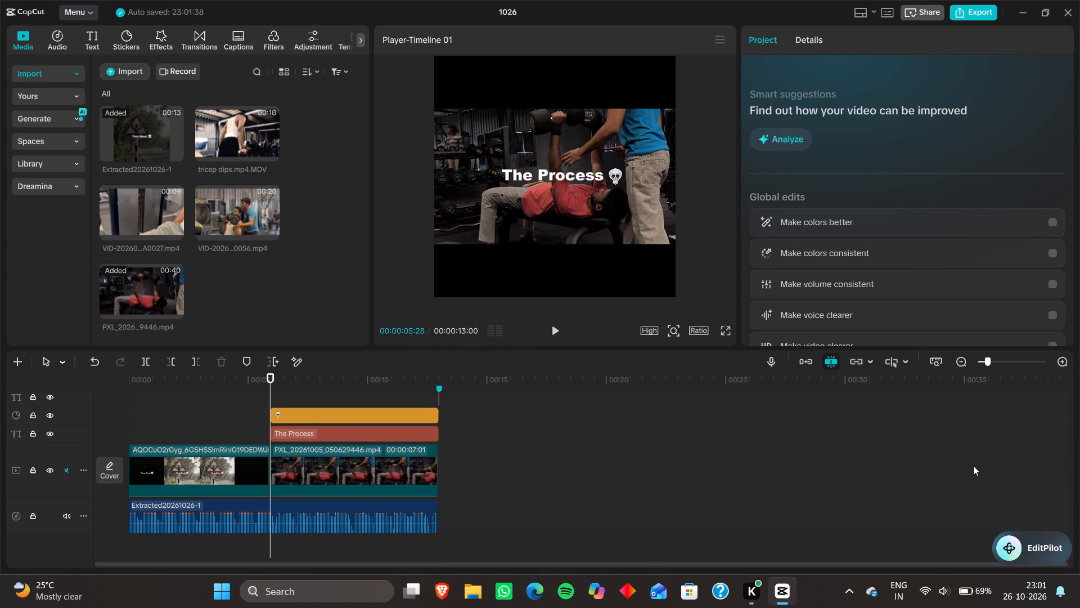
Play the shortened video from the beginning through to its end to review the edit.
click(973, 466)
key(Up)
key(Up)
key(Up)
key(Up)
key(Up)
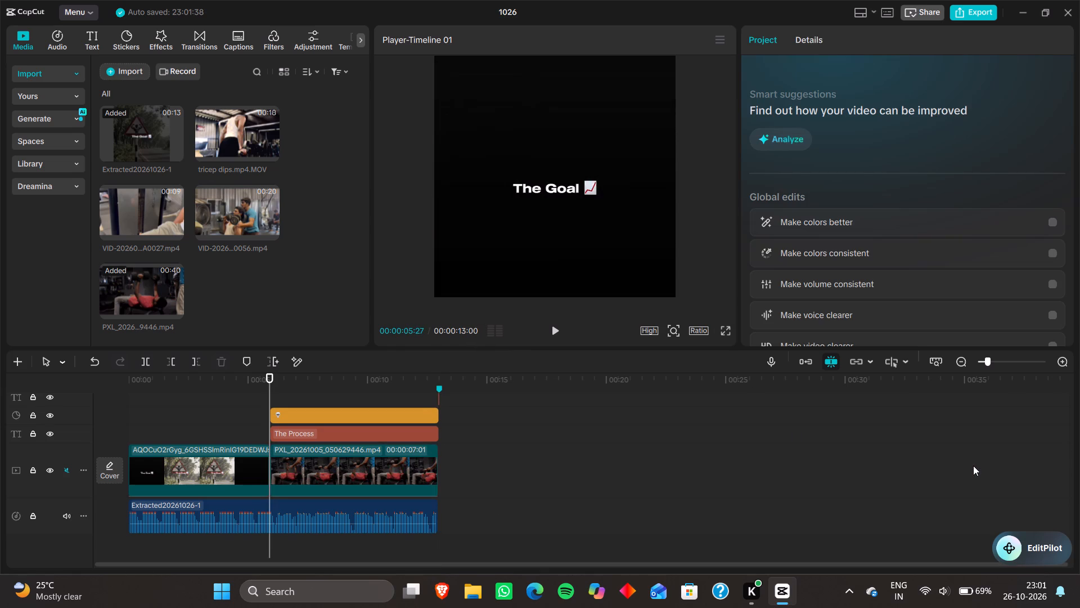
key(Up)
key(space)
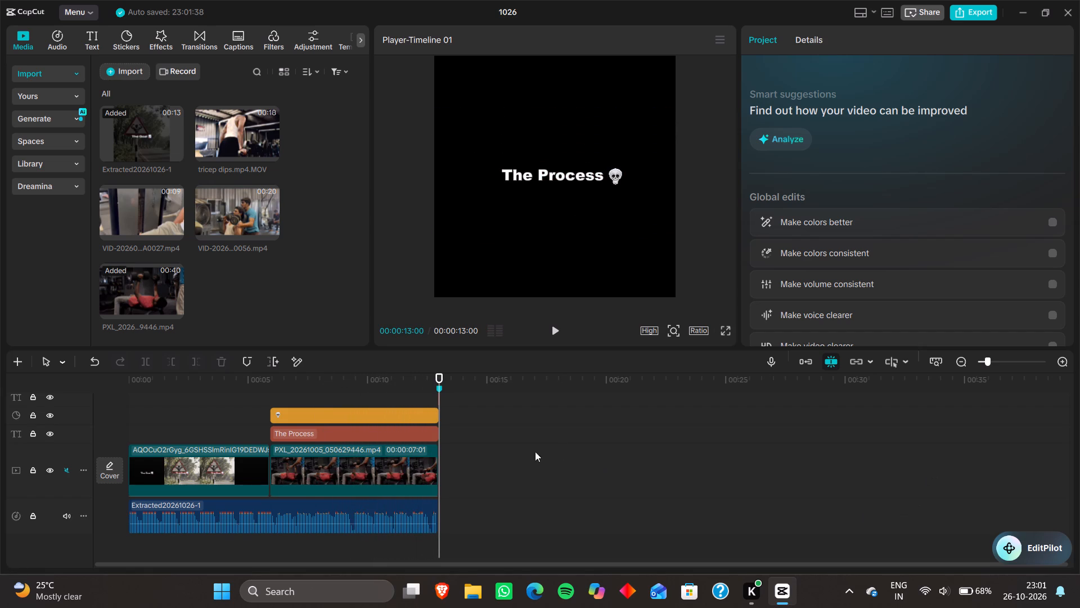
Trim the ends of "The Process" text and the skull sticker to the end of the dumbbell press clip.
click(439, 432)
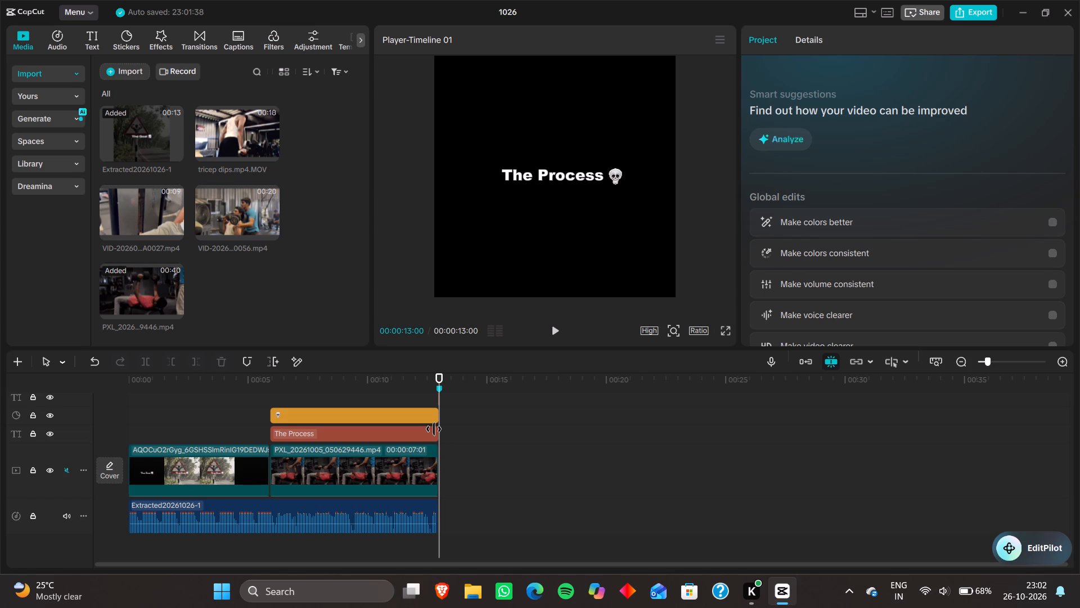
click(434, 429)
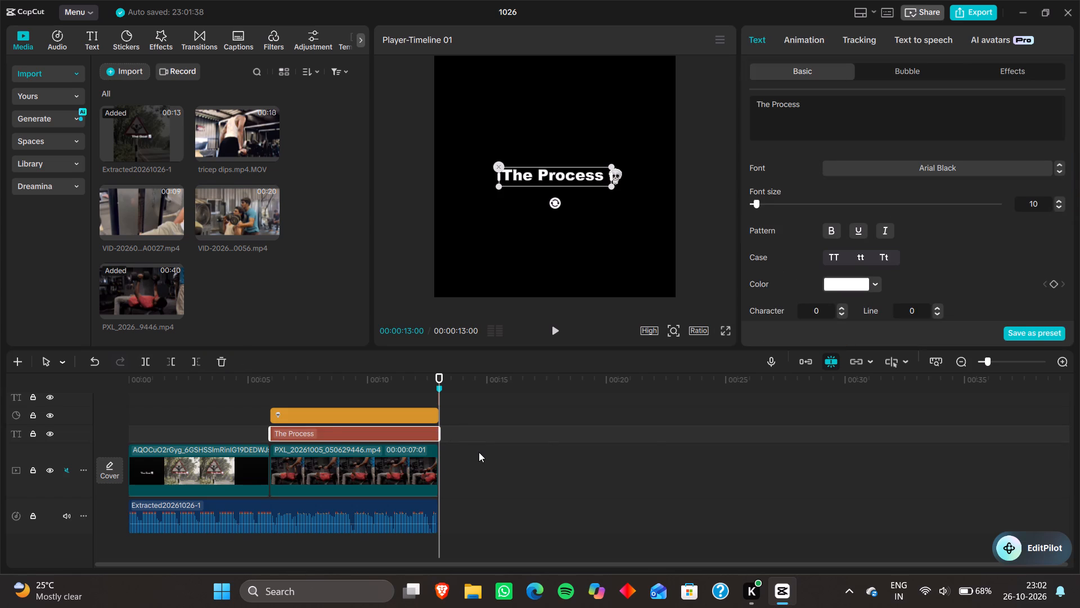
ctrl+scroll(479, 452, up, 8)
ctrl+scroll(724, 482, up, 5)
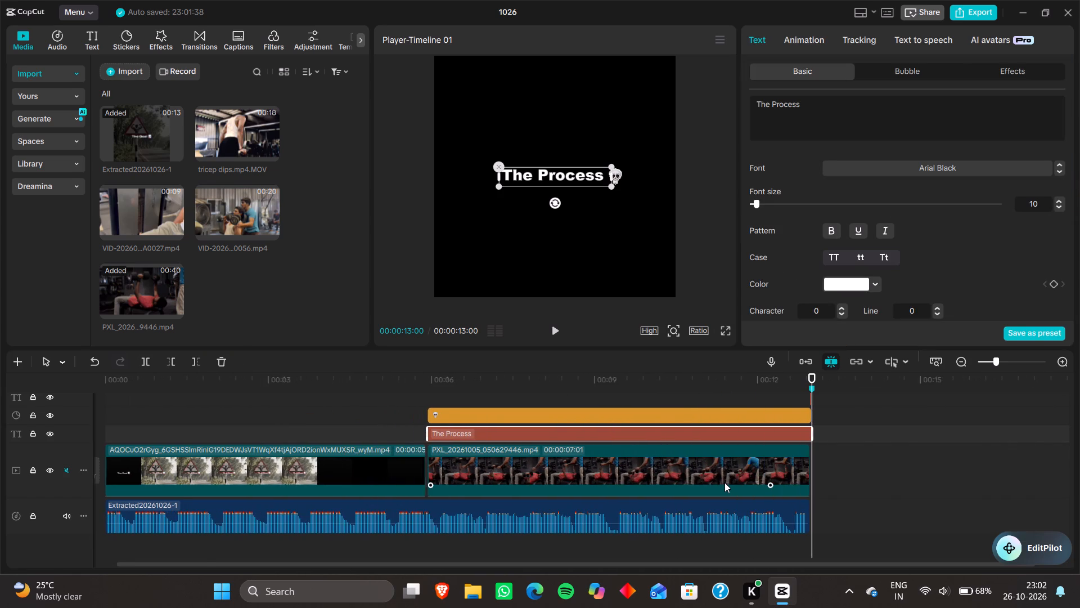
ctrl+scroll(724, 482, up, 3)
ctrl+scroll(876, 467, up, 10)
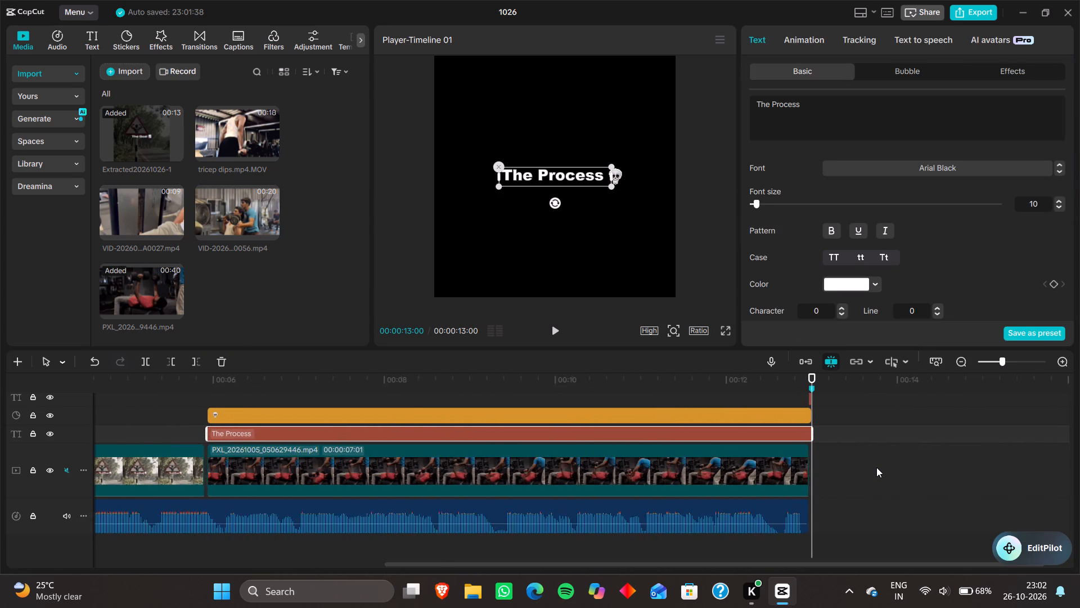
ctrl+scroll(876, 467, up, 10)
ctrl+scroll(876, 467, up, 11)
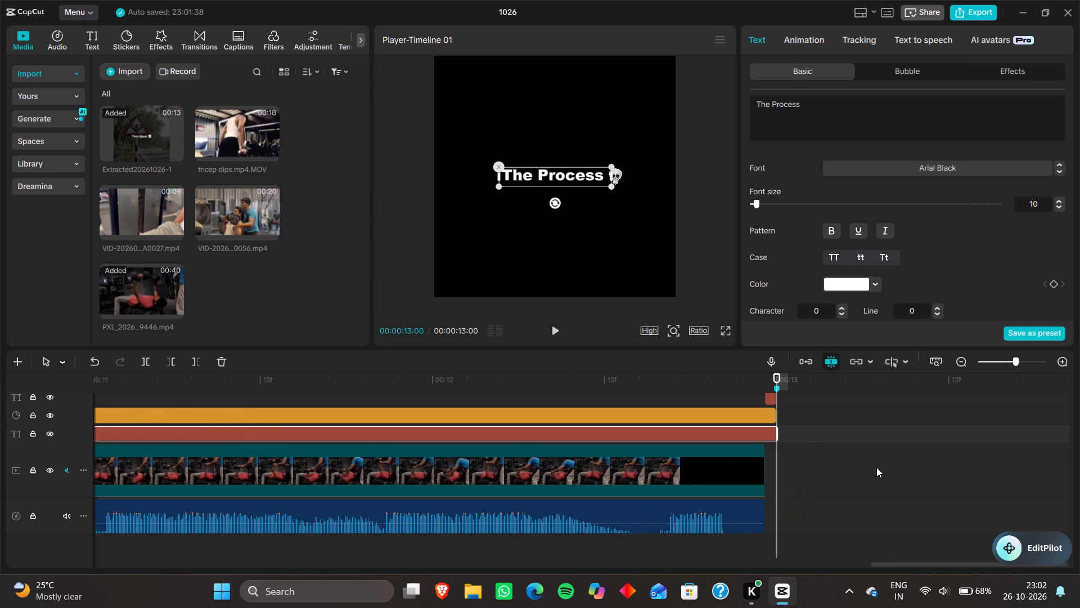
scroll(876, 467, left, 1)
drag(777, 435, 773, 435)
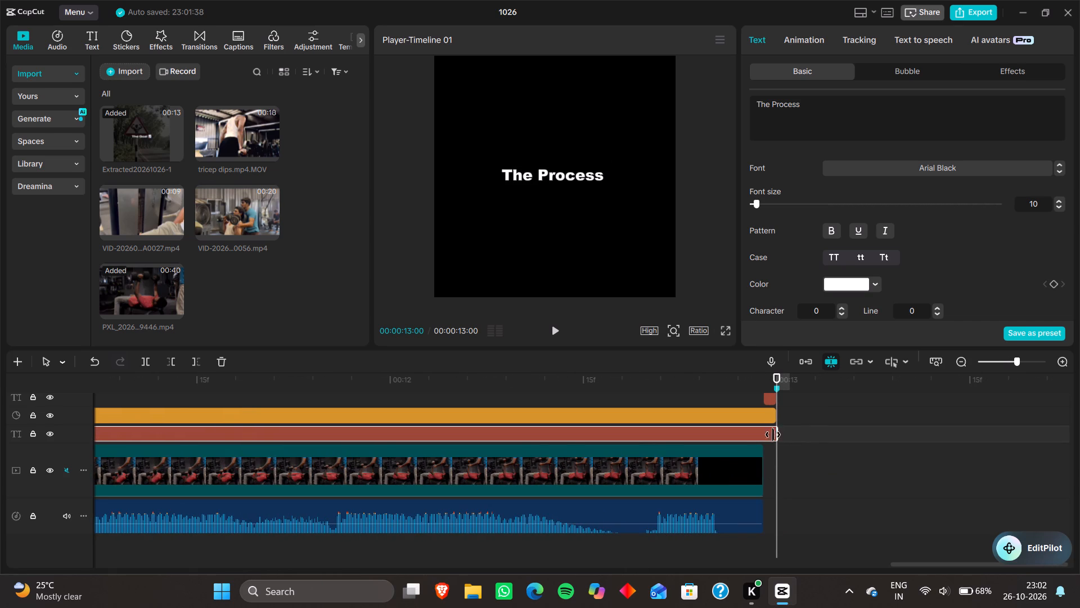
drag(773, 435, 759, 433)
click(771, 417)
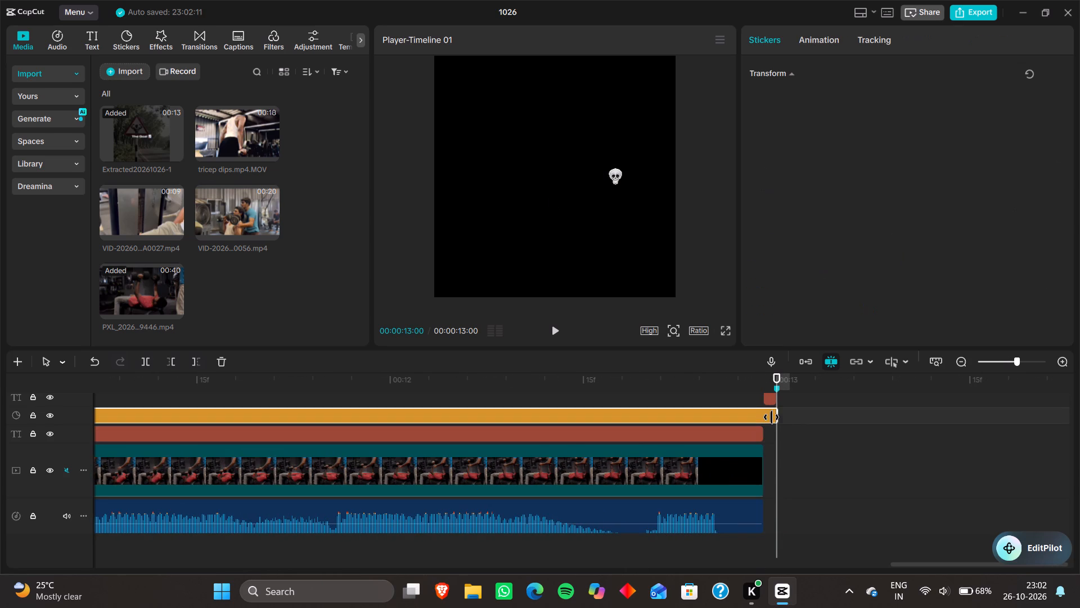
drag(776, 415, 763, 419)
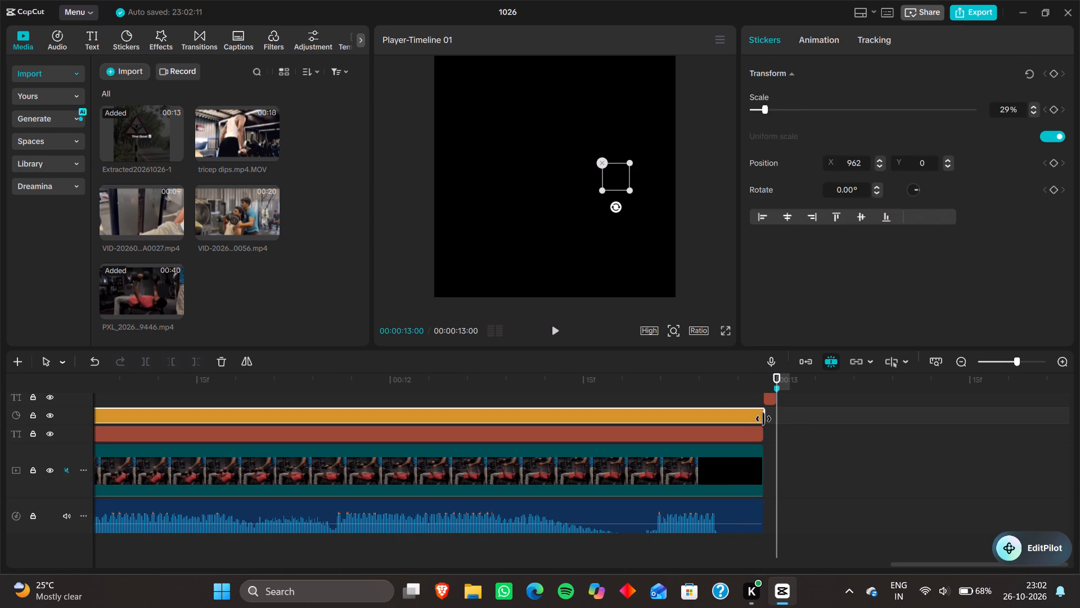
Play from the beginning of the timeline to examine the cut between the opening clip and the dumbbell press clip.
key(Up)
key(Up)
key(Up)
key(Up)
key(Up)
key(Up)
key(Up)
key(Up)
key(Up)
key(Up)
key(Up)
key(Up)
key(Up)
key(Up)
key(Up)
key(Up)
key(Up)
key(Up)
key(Up)
key(Up)
key(space)
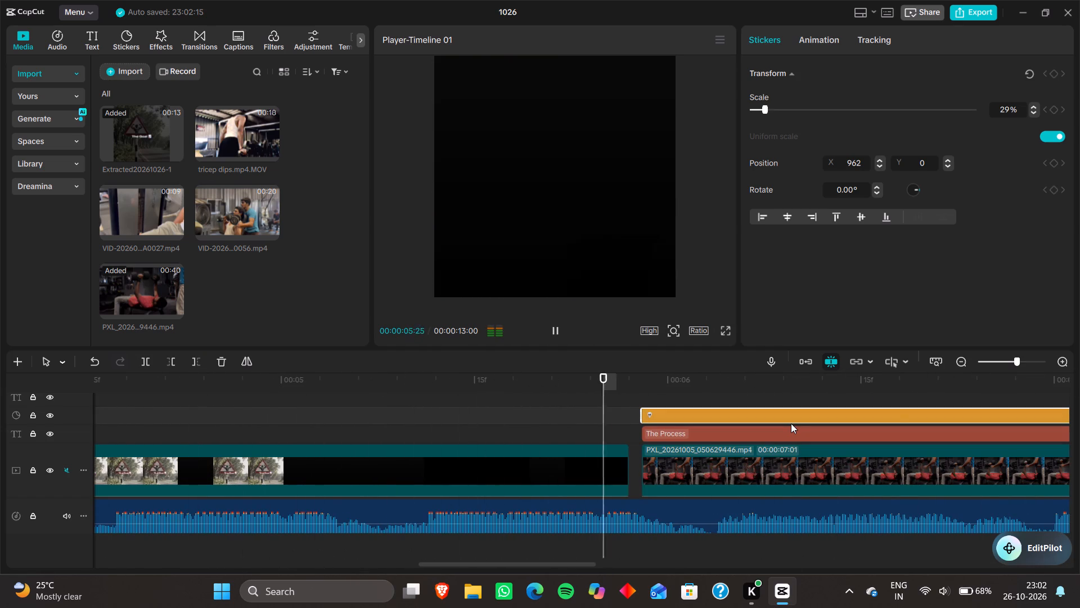
key(space)
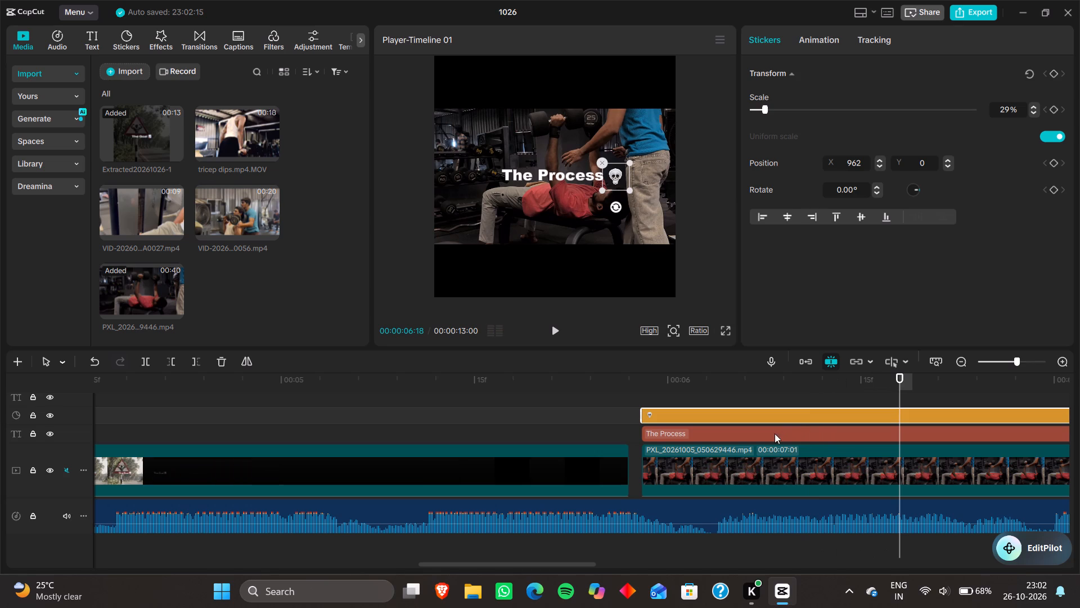
Move the dumbbell press clip, "The Process" text and the skull sticker earlier so all three start at the opening clip's end.
drag(741, 481, 730, 481)
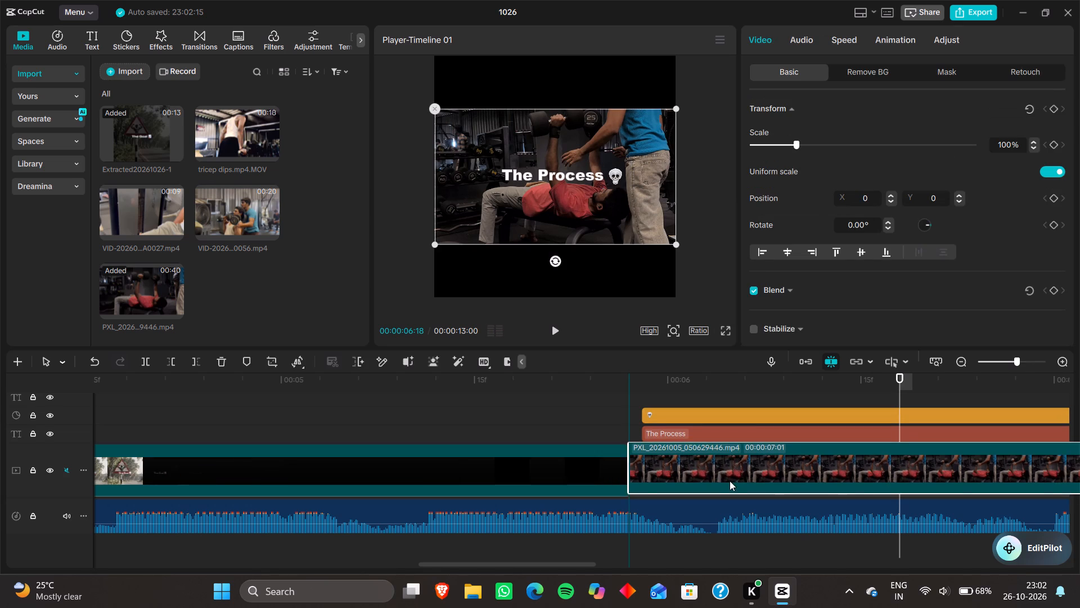
drag(730, 481, 727, 484)
drag(688, 437, 681, 437)
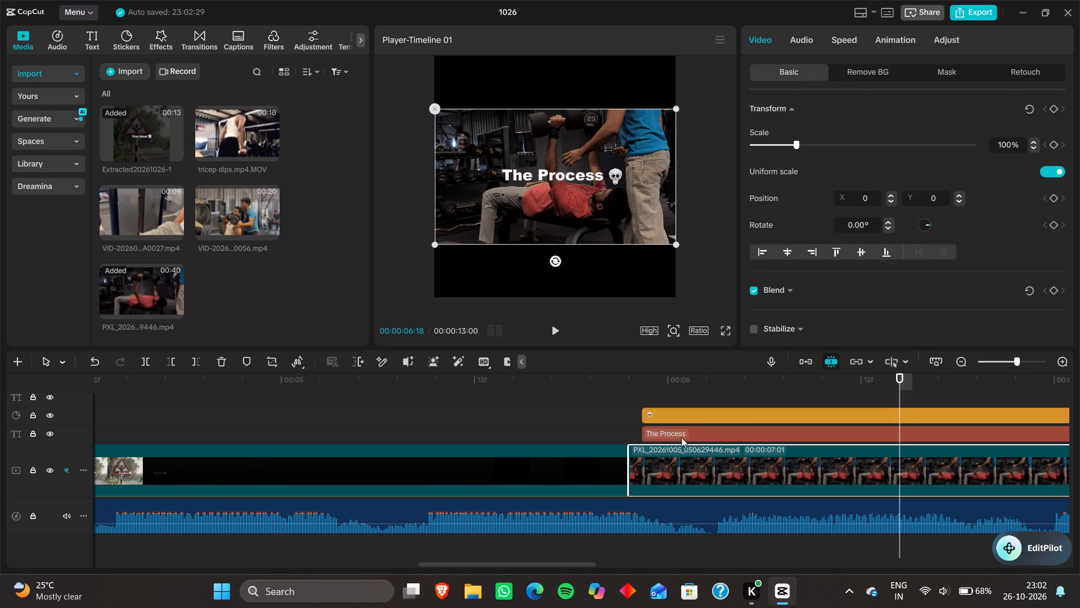
drag(681, 437, 676, 437)
drag(676, 420, 664, 421)
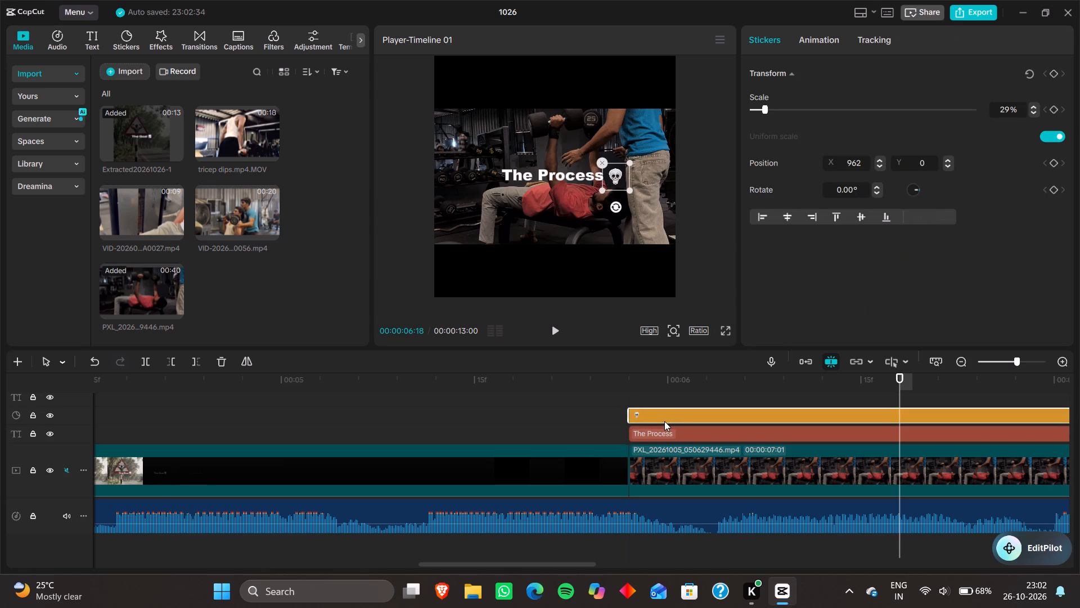
Play the whole video from the beginning to check the closed gap and the ending.
key(Up)
key(Up)
key(Up)
key(Up)
key(Up)
key(Up)
key(Up)
key(Up)
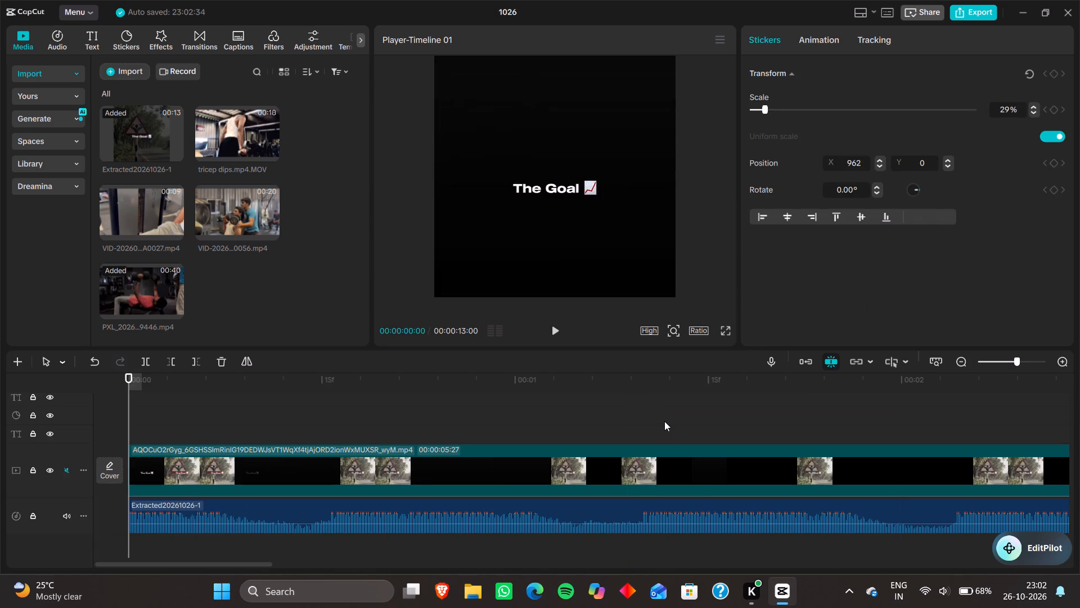
key(Up)
key(space)
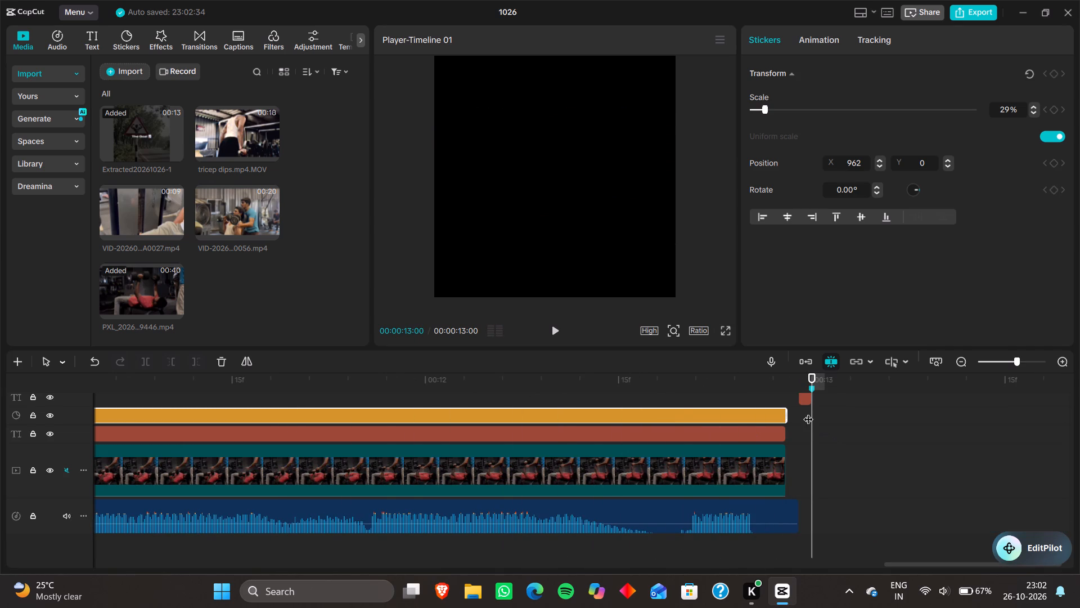
Move the small empty text clip earlier so it starts where the skull sticker ends.
drag(807, 399, 797, 400)
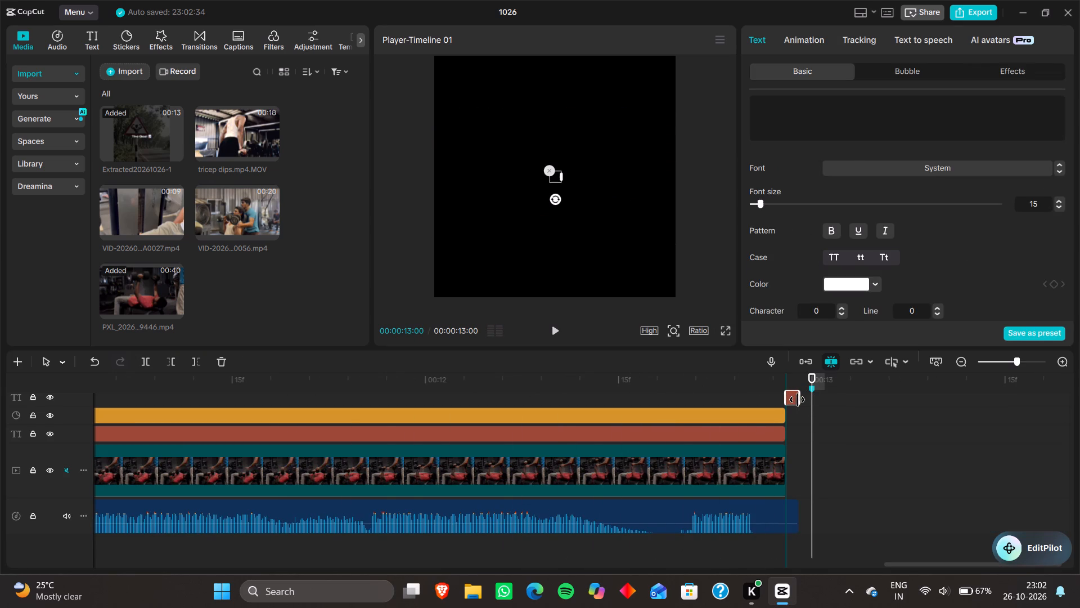
drag(797, 400, 796, 400)
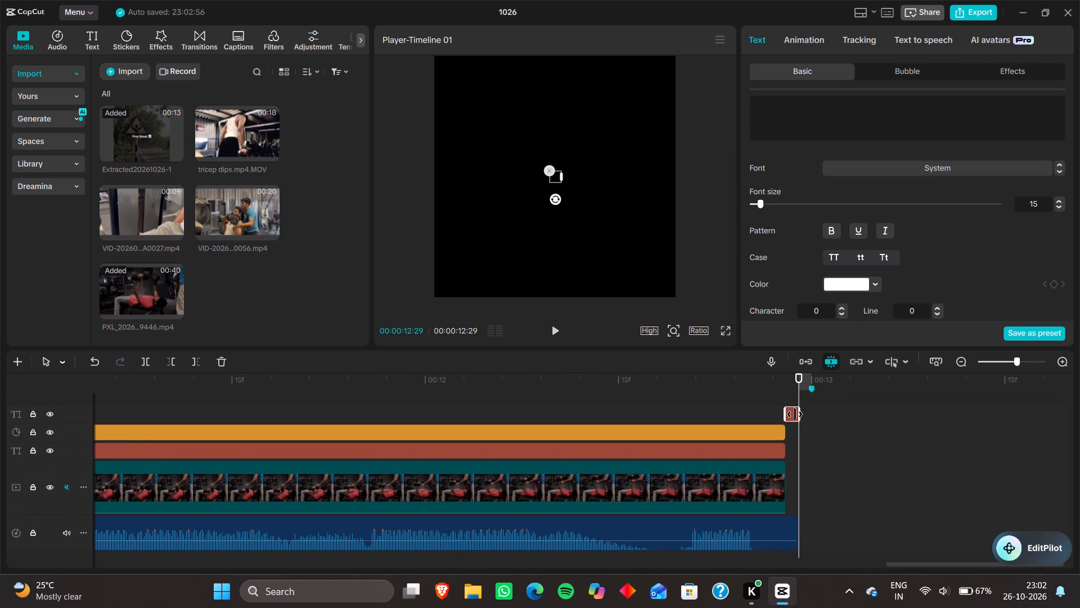
Play the whole video from the beginning once more to review the final timing.
key(Up)
key(Up)
key(Up)
key(Up)
key(Up)
key(Up)
key(Up)
key(Up)
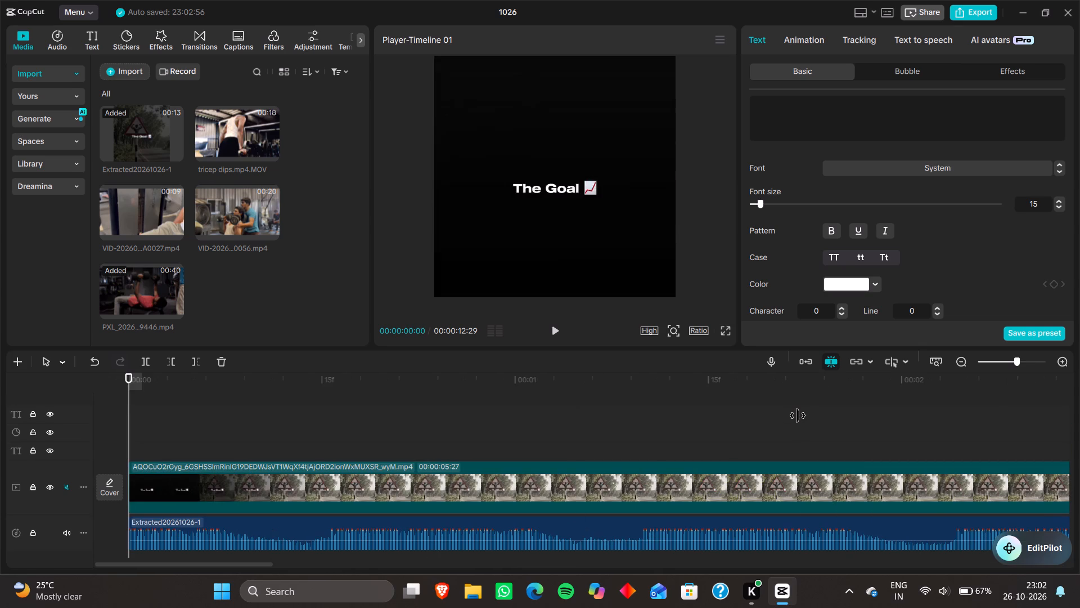
key(space)
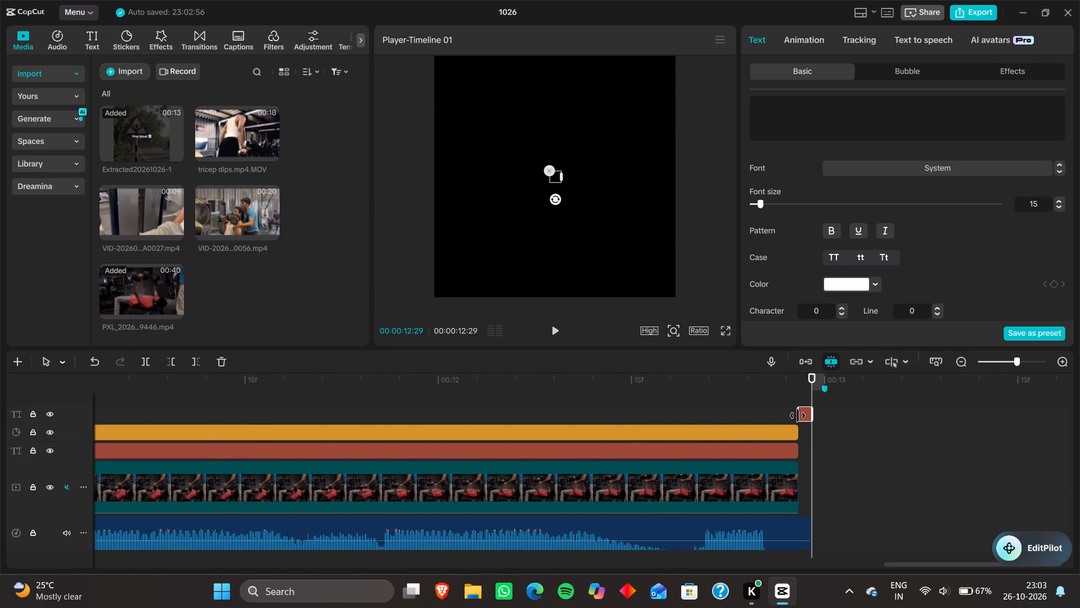
click(869, 467)
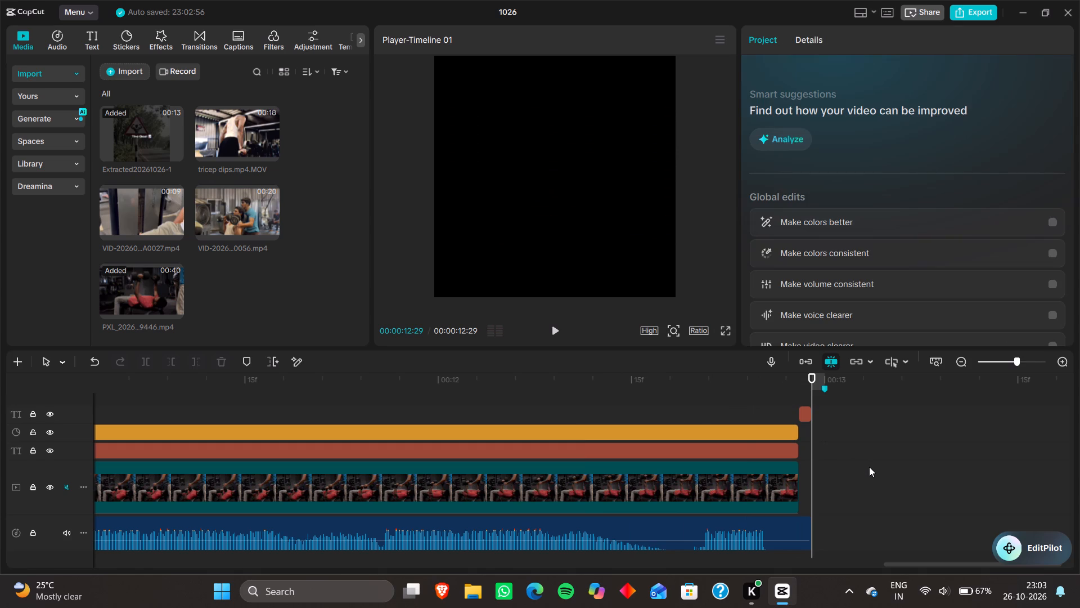
Play the whole video from the beginning in full screen to review the finished edit.
ctrl+scroll(869, 467, down, 10)
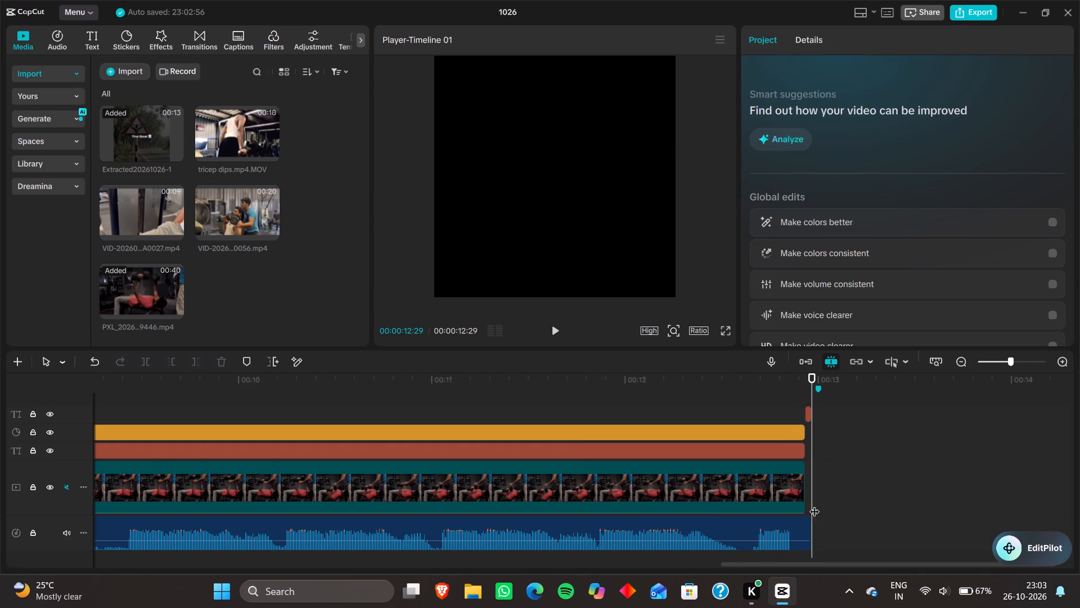
ctrl+scroll(836, 506, down, 8)
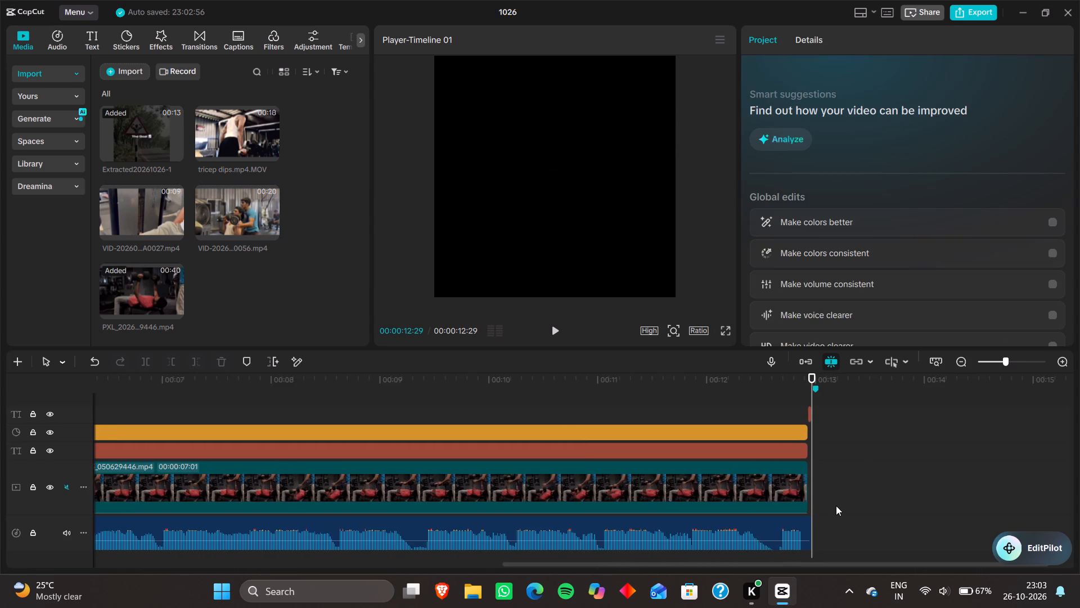
ctrl+scroll(836, 506, down, 10)
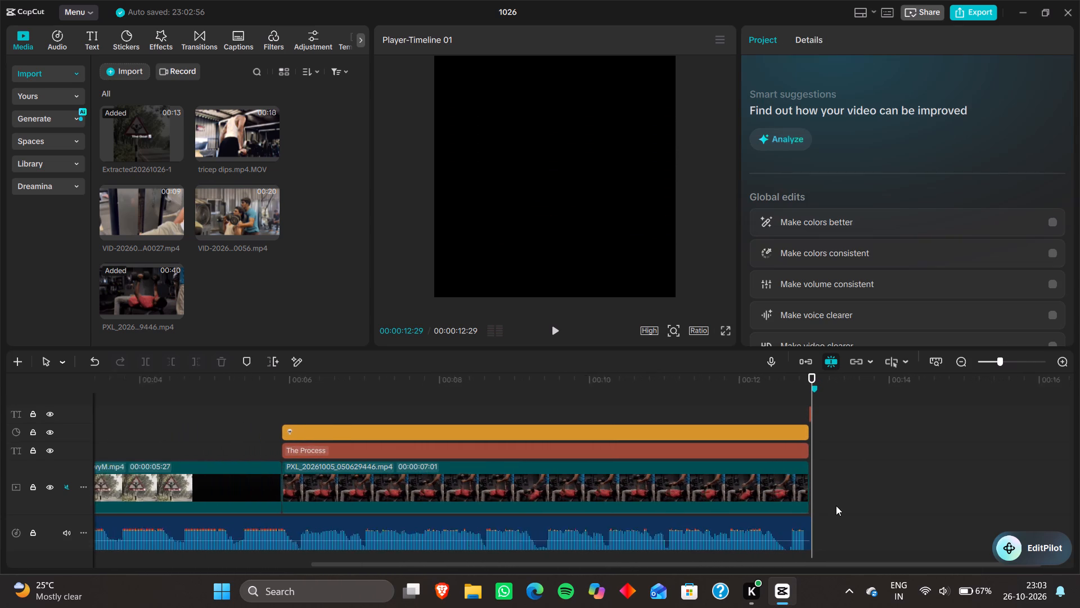
ctrl+scroll(836, 506, down, 8)
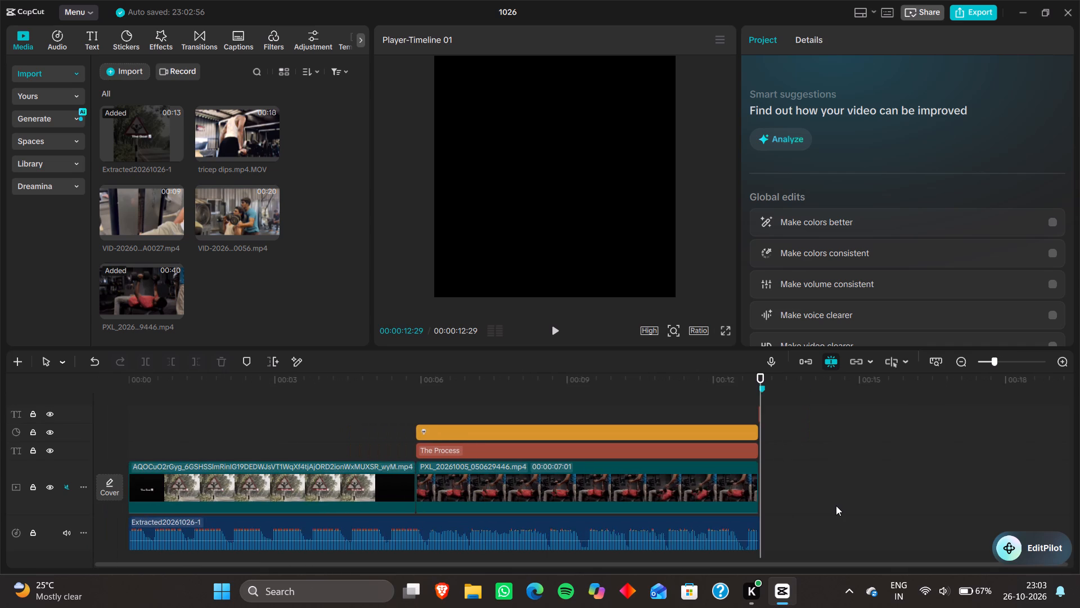
ctrl+scroll(836, 506, down, 3)
scroll(836, 506, right, 1)
key(Up)
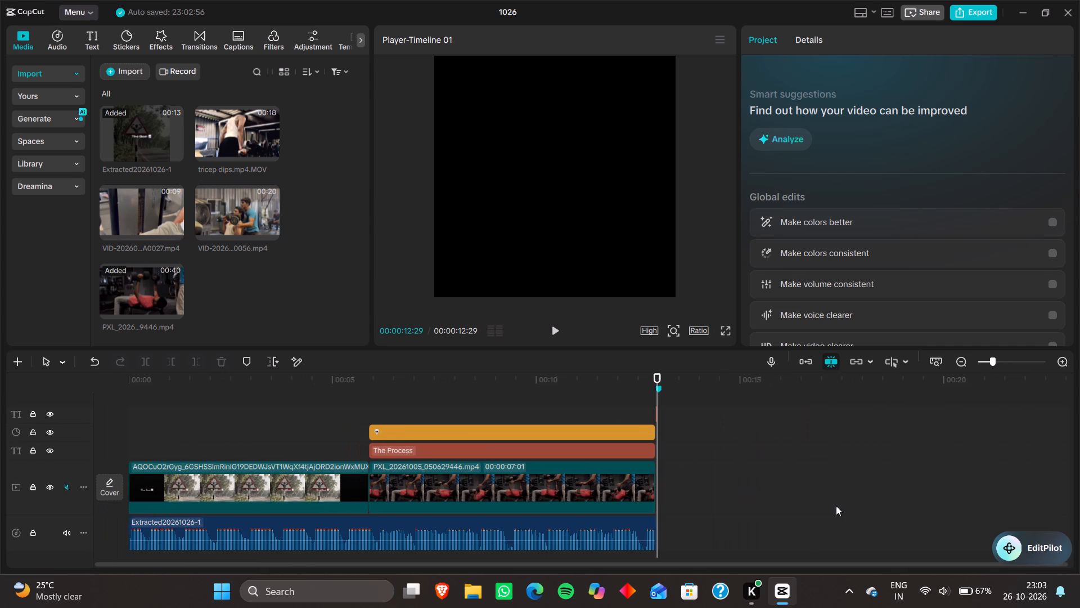
key(Up)
key(Up)
key(Up)
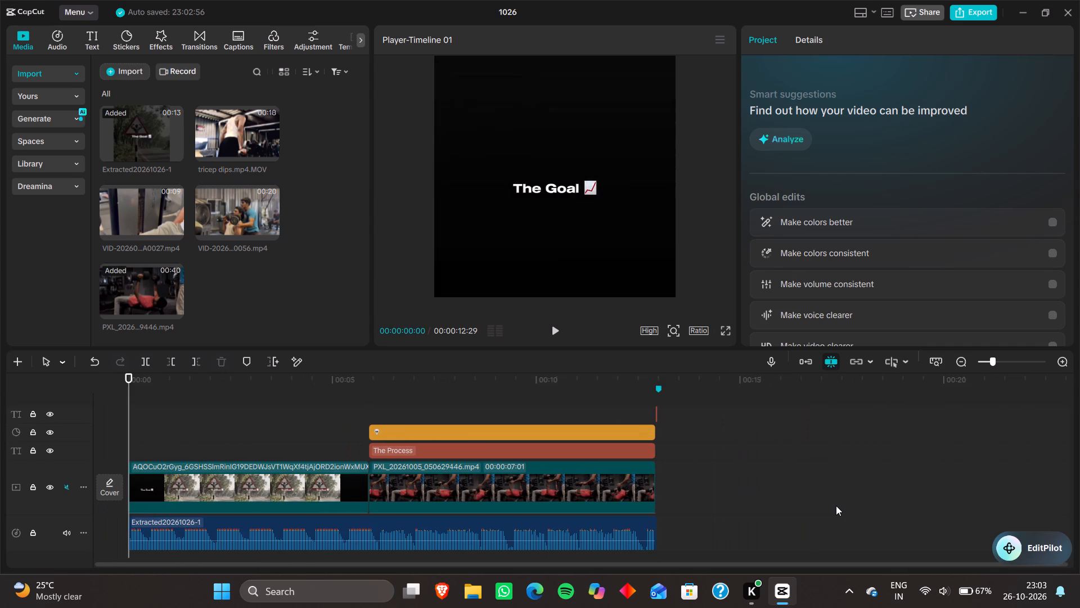
click(726, 332)
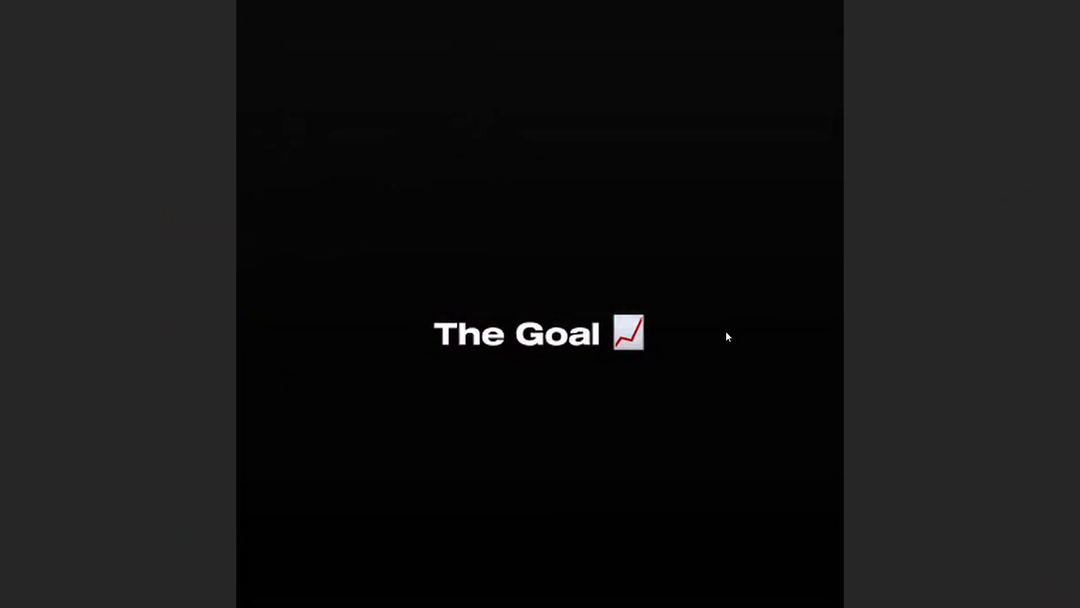
key(space)
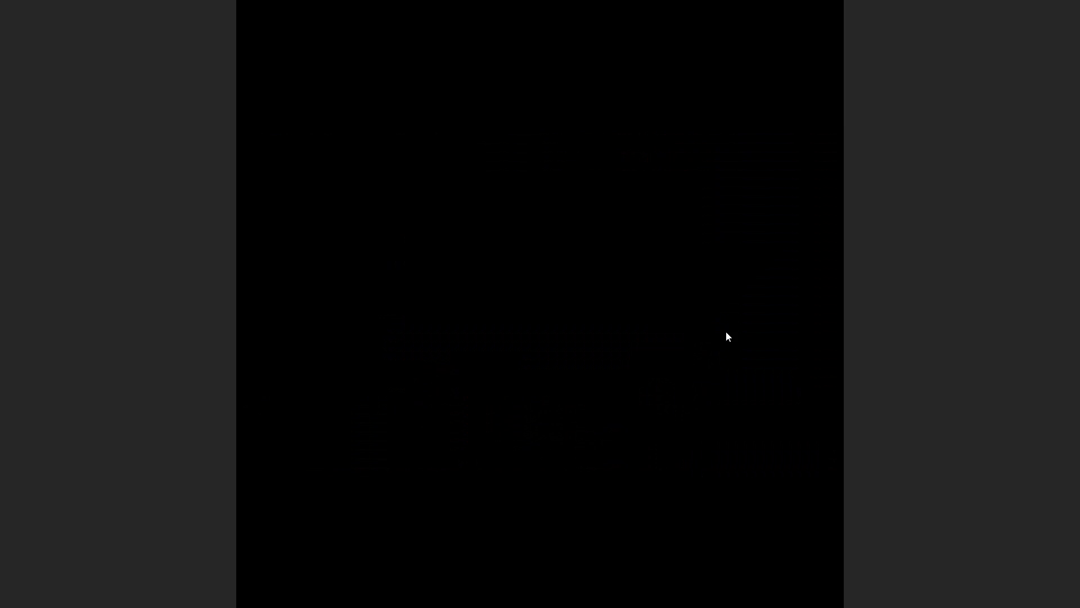
click(726, 332)
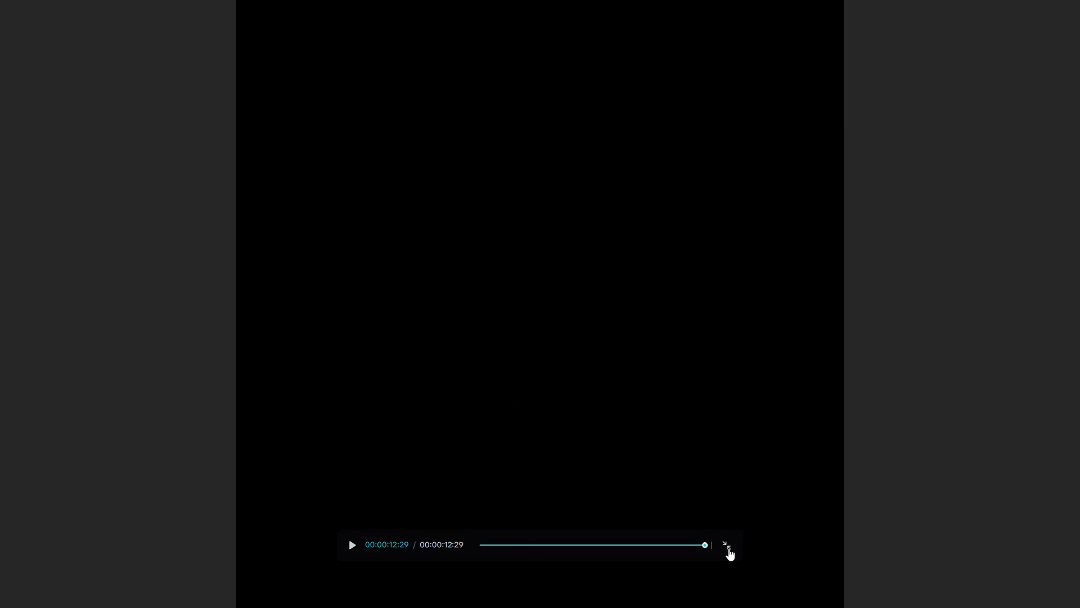
click(728, 548)
Change the project's aspect ratio to 9:16.
click(695, 323)
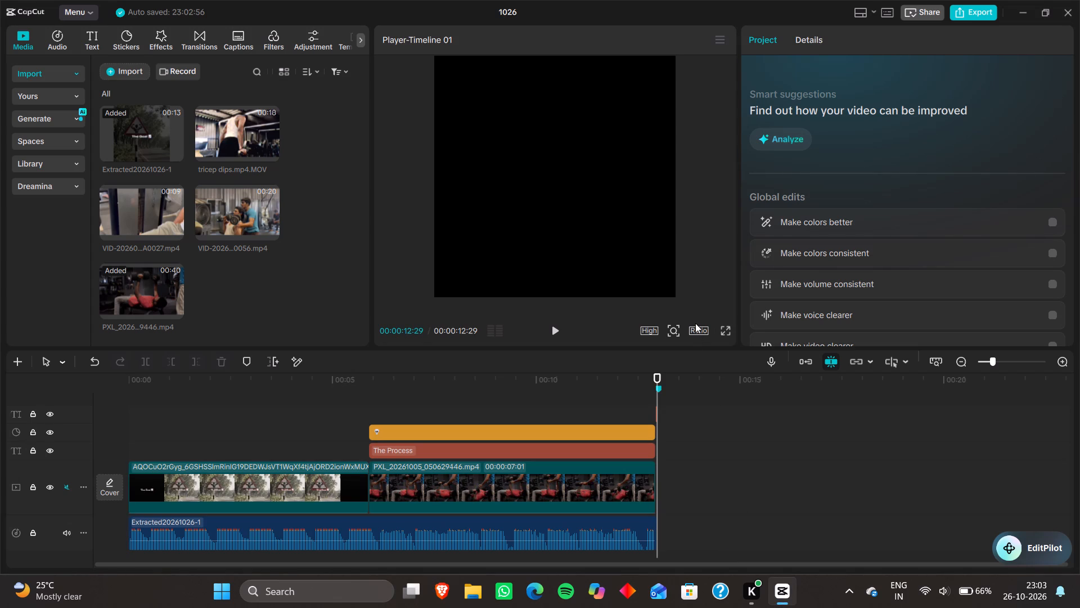
click(695, 329)
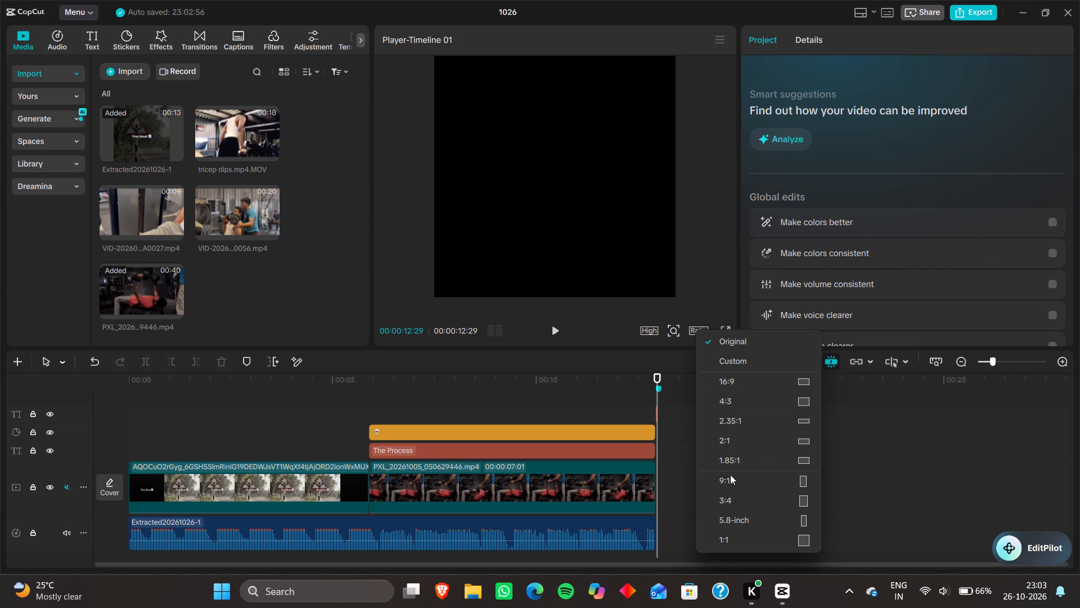
click(729, 487)
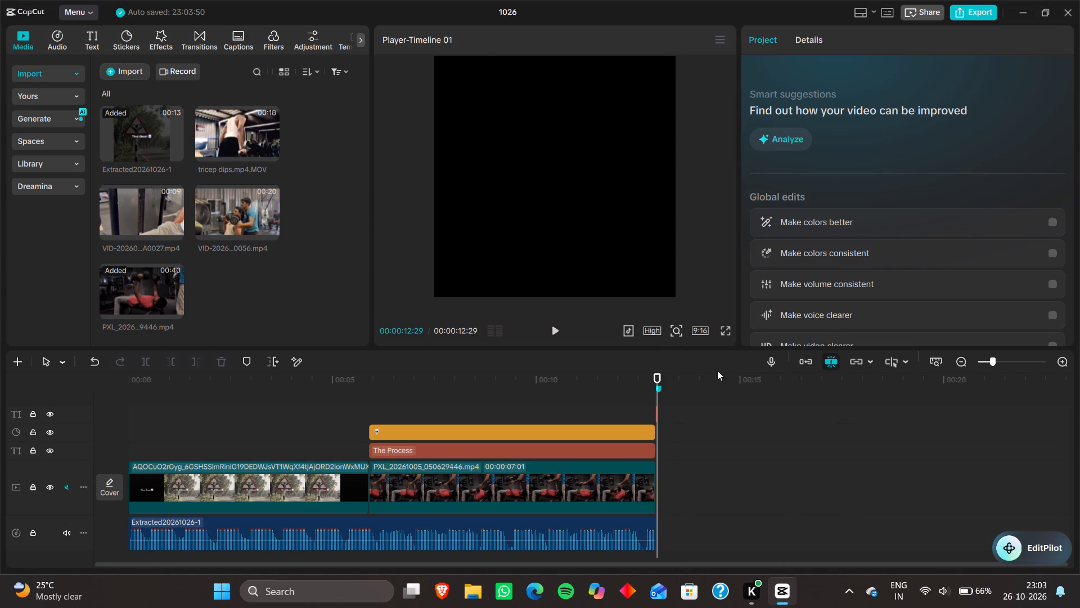
Play the 9:16 version of the video in full screen to check its framing.
click(724, 334)
key(space)
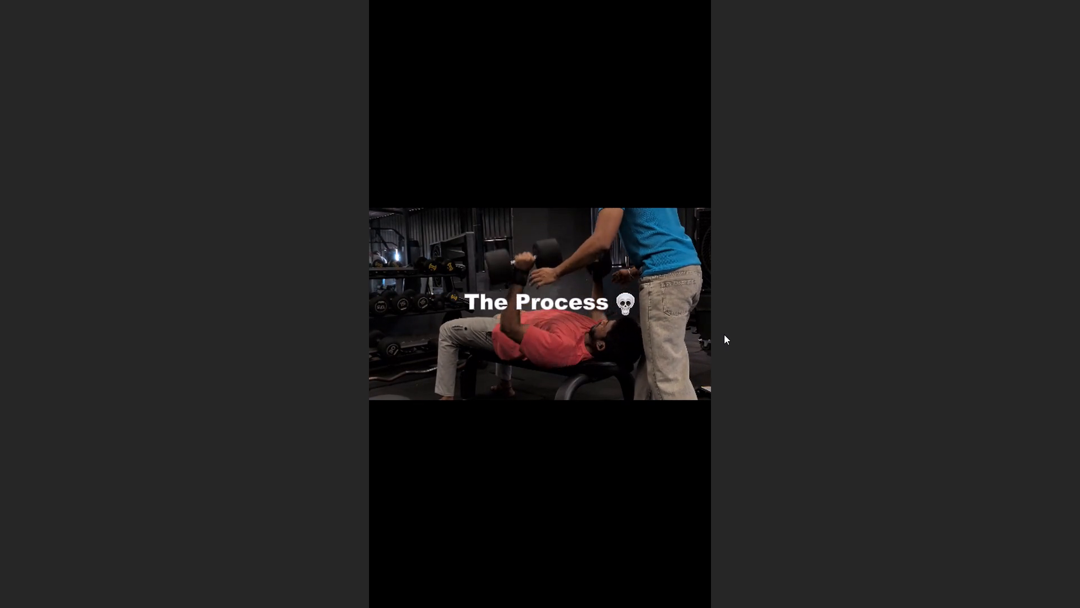
click(724, 334)
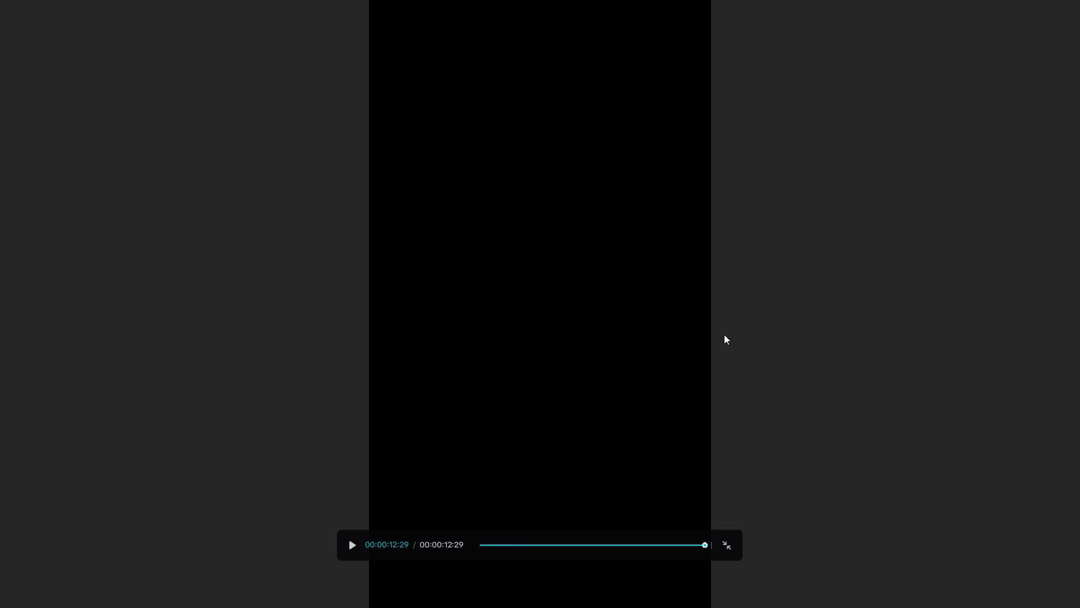
click(729, 548)
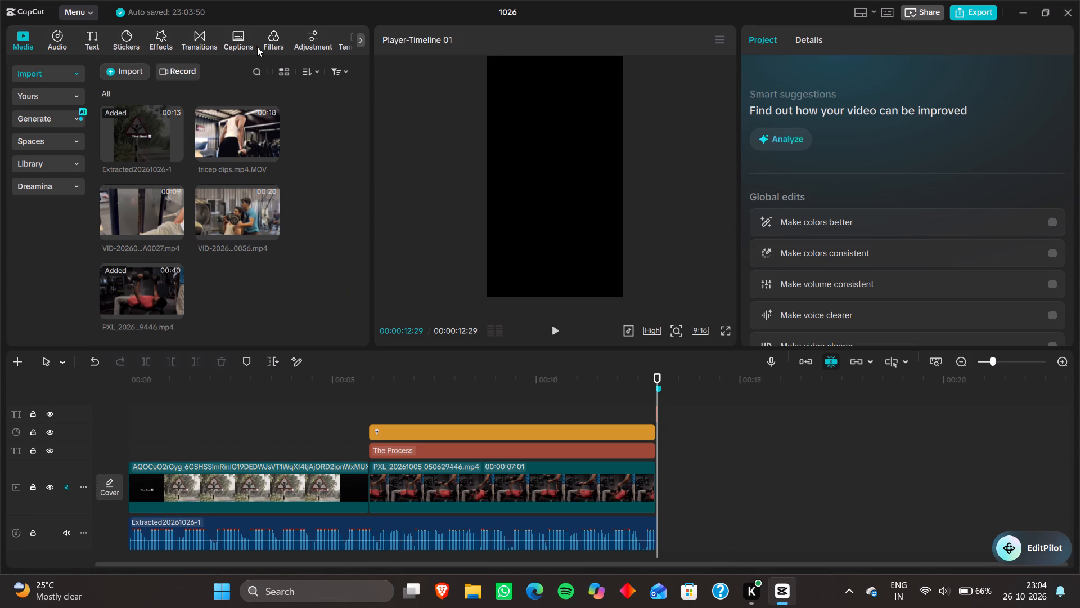
Open the filter library and reload its contents.
click(273, 46)
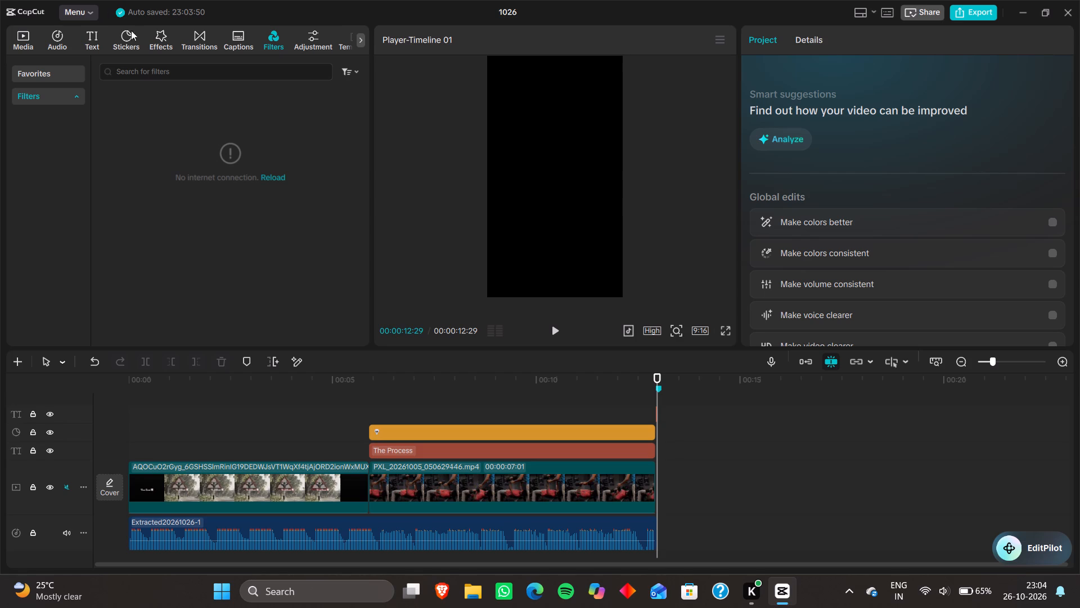
click(267, 177)
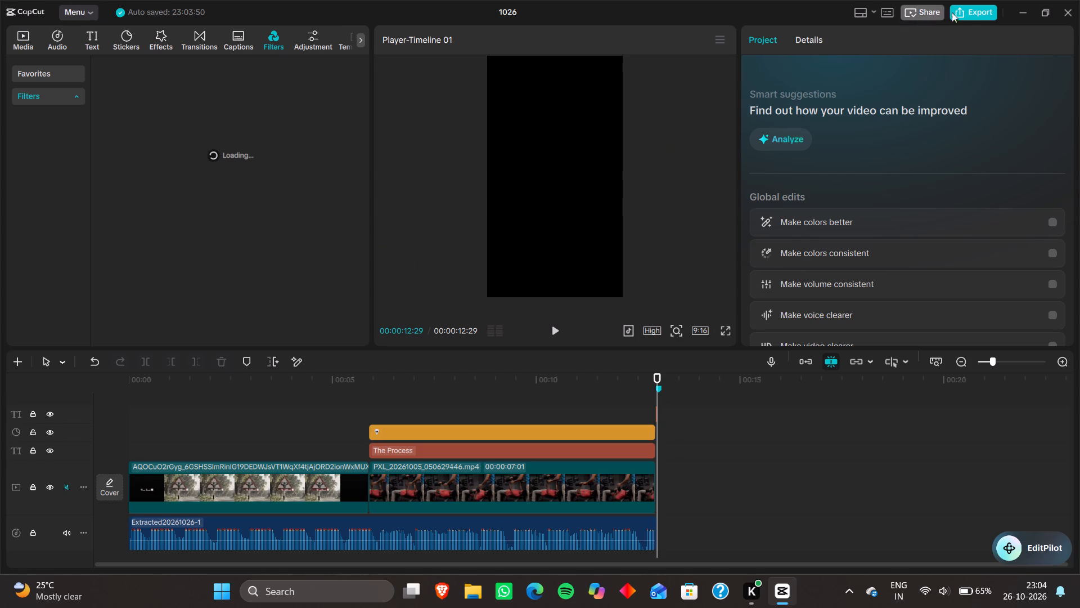
Open the export settings for project 1026 and adjust the video's frame rate.
click(970, 13)
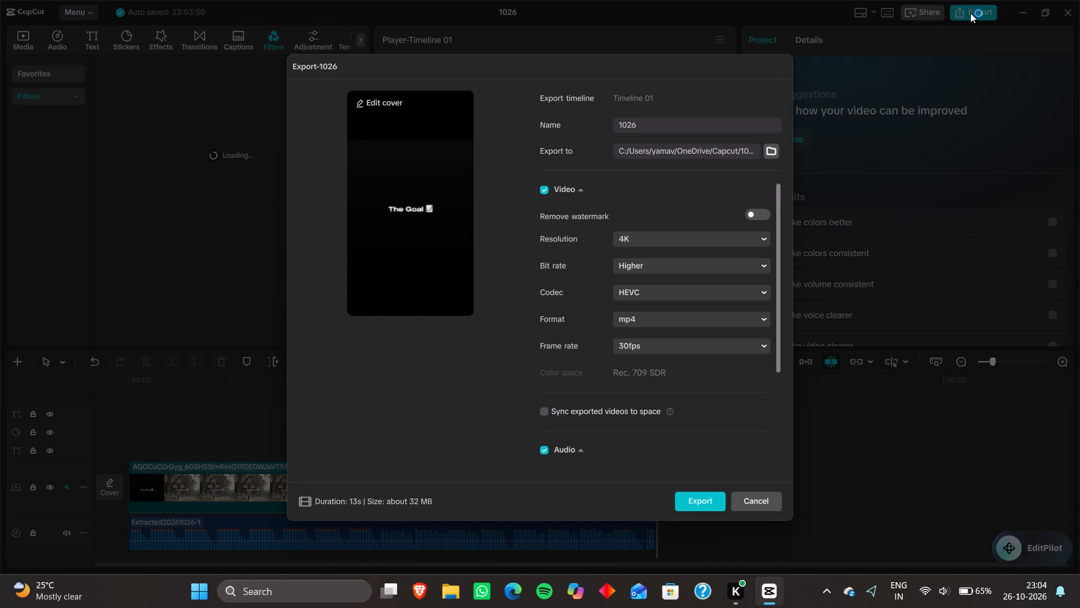
click(699, 342)
click(638, 504)
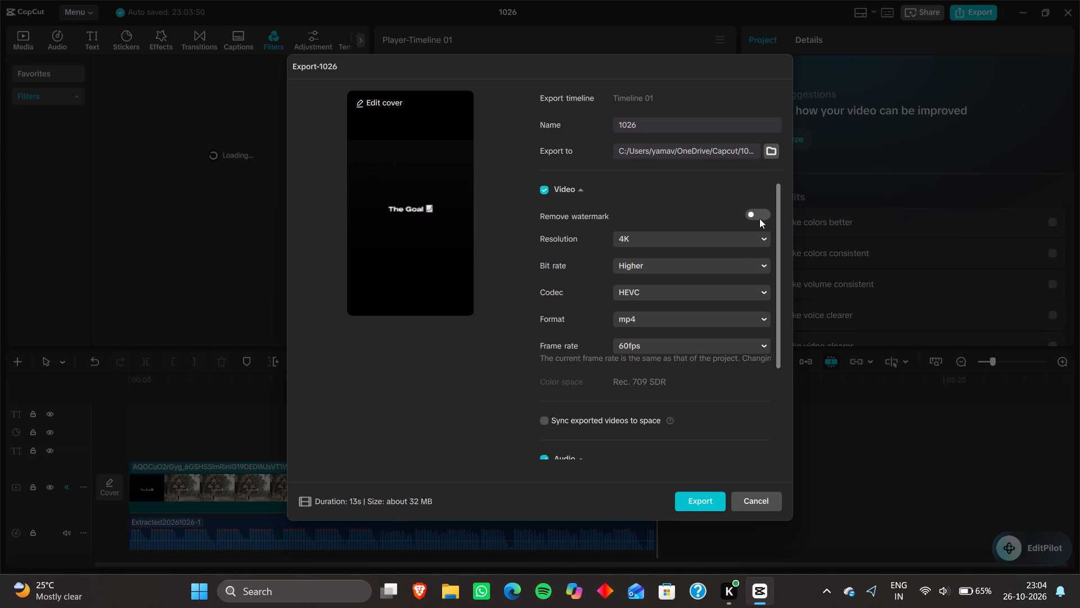
Close the export settings without exporting the video.
click(836, 400)
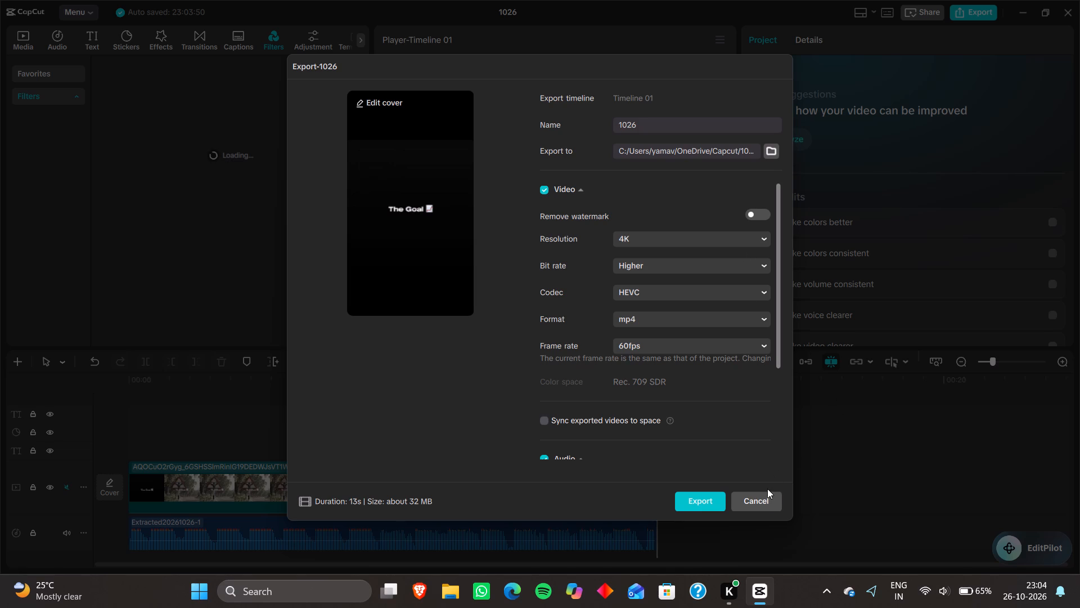
click(761, 499)
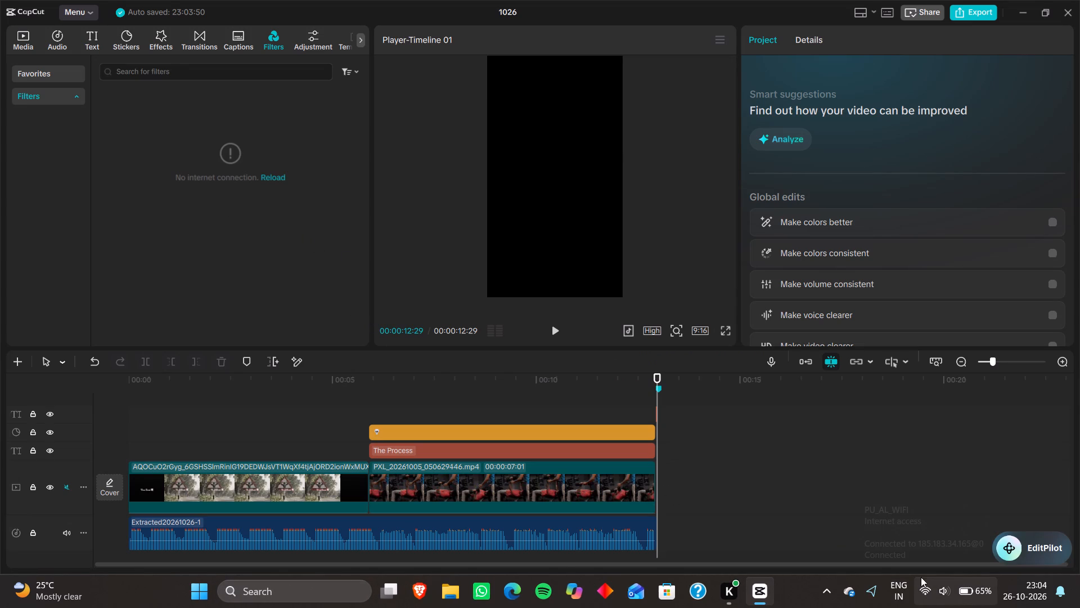
Leave the video editor, open Proton VPN from the desktop and change the VPN connection to a different server.
click(908, 542)
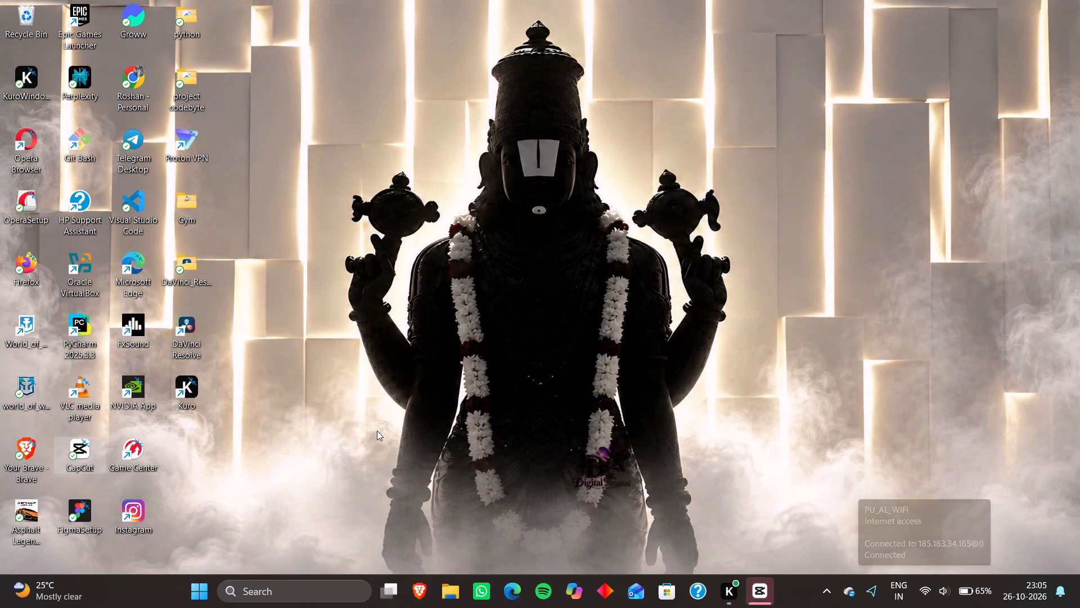
double_click(183, 147)
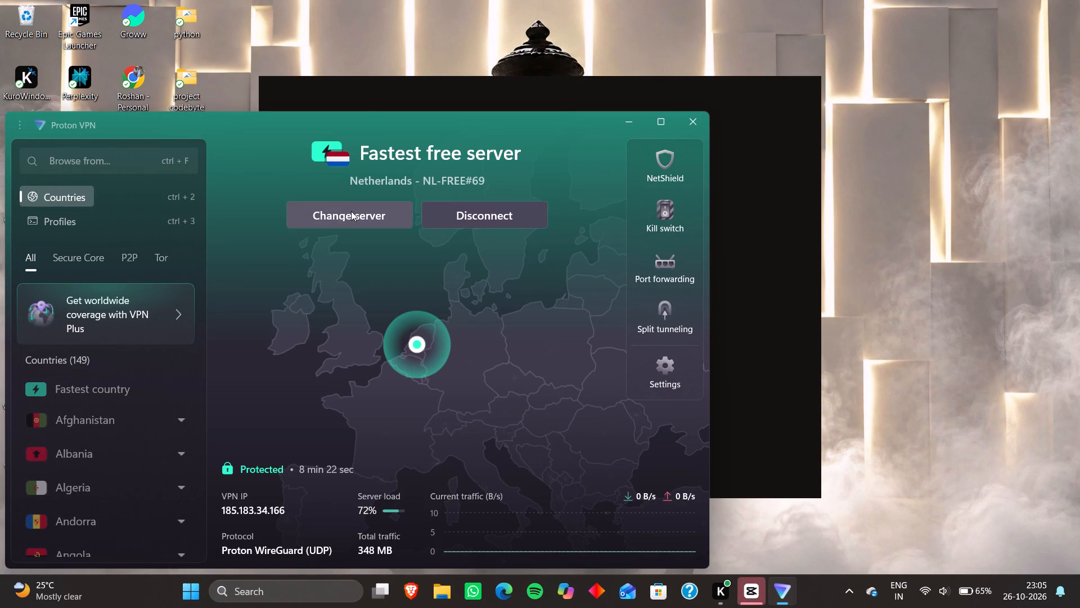
click(351, 211)
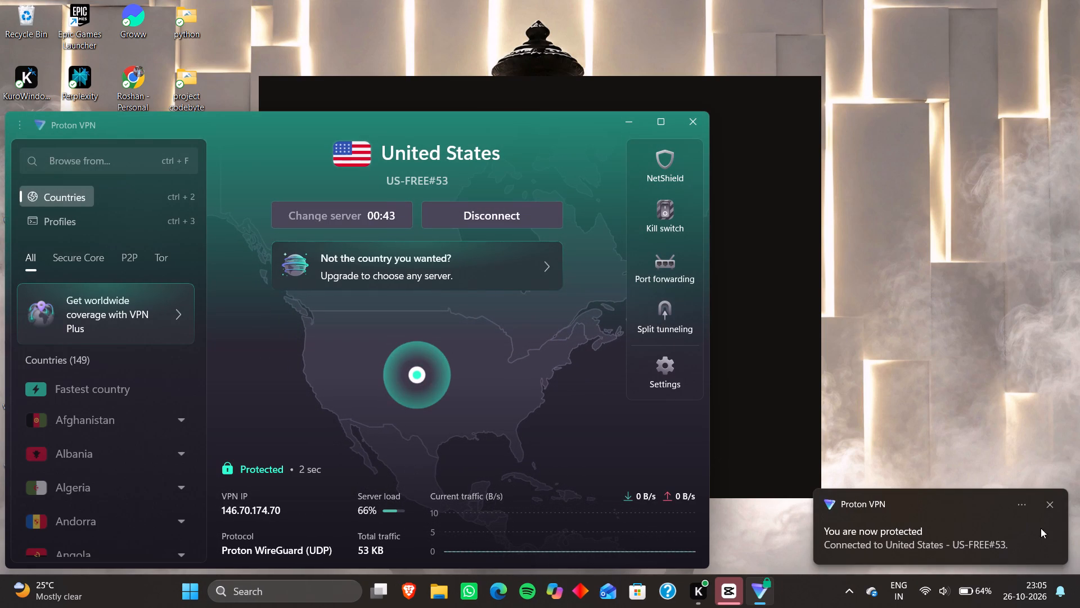
Dismiss the Proton VPN connection notification.
click(1050, 505)
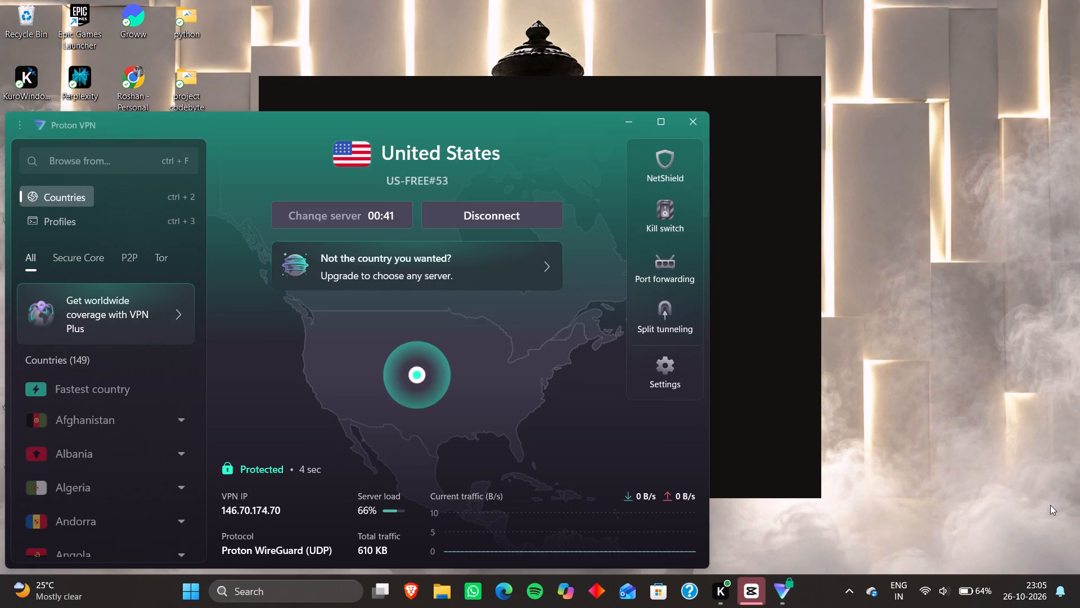
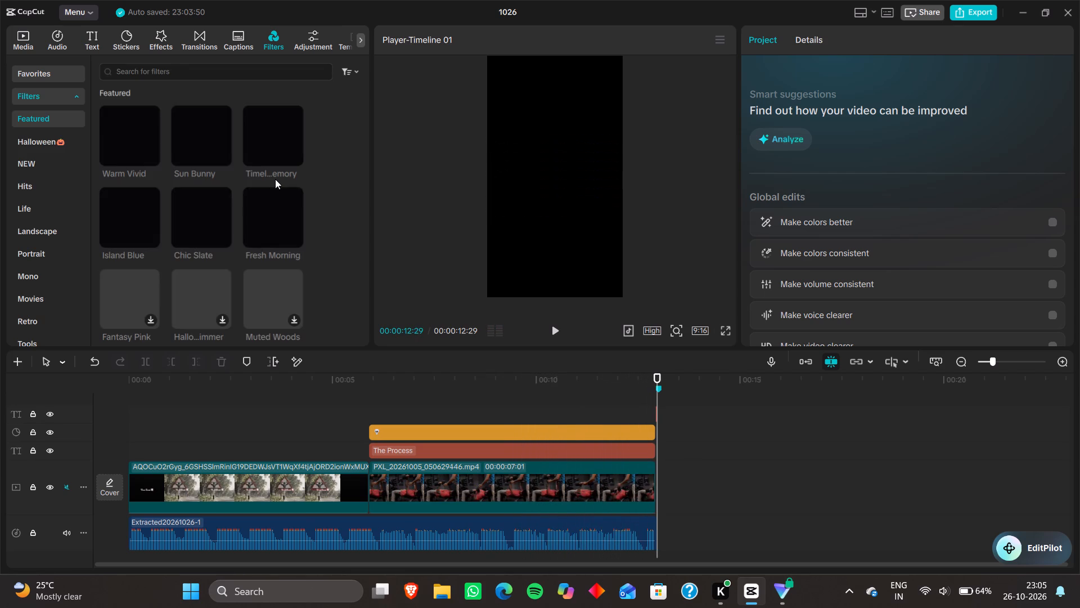
Search the filter library for "crystal clear" and add the Crystal Clear filter to the timeline.
click(162, 73)
key(c)
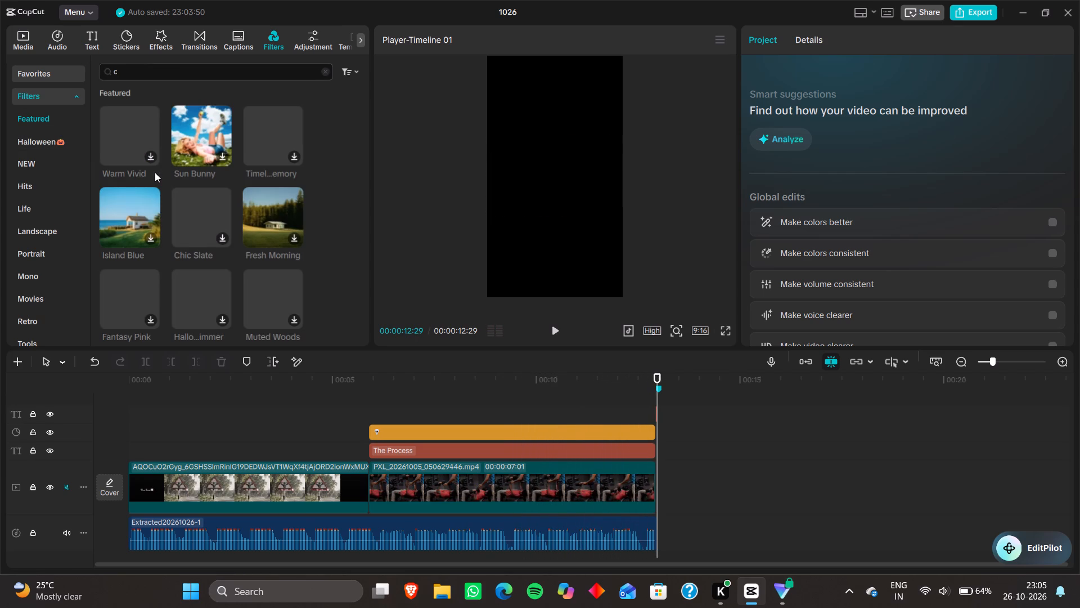
text(rystal clear)
key(Return)
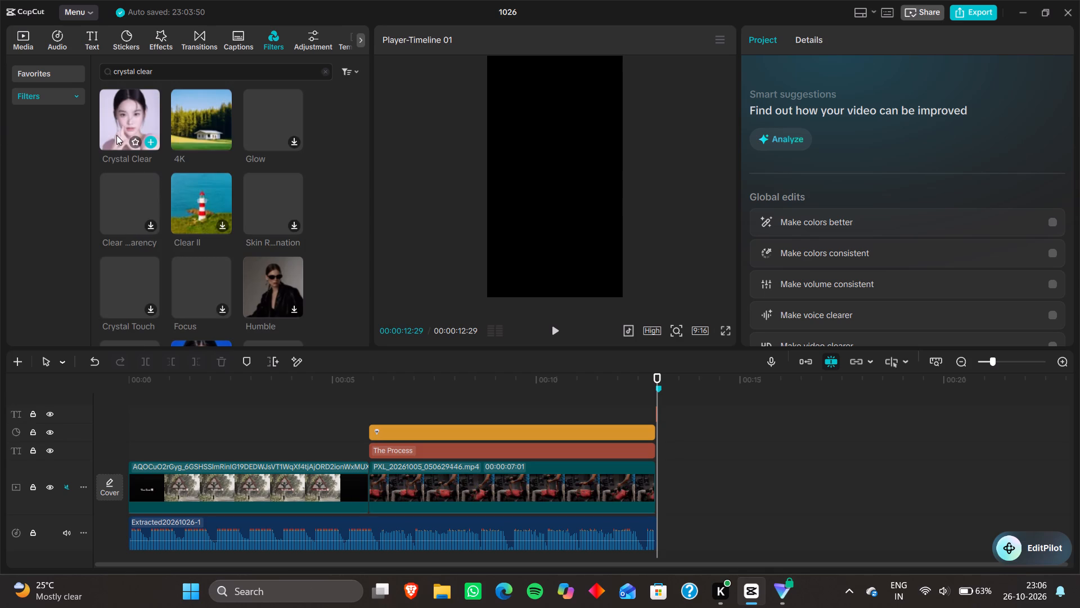
click(154, 142)
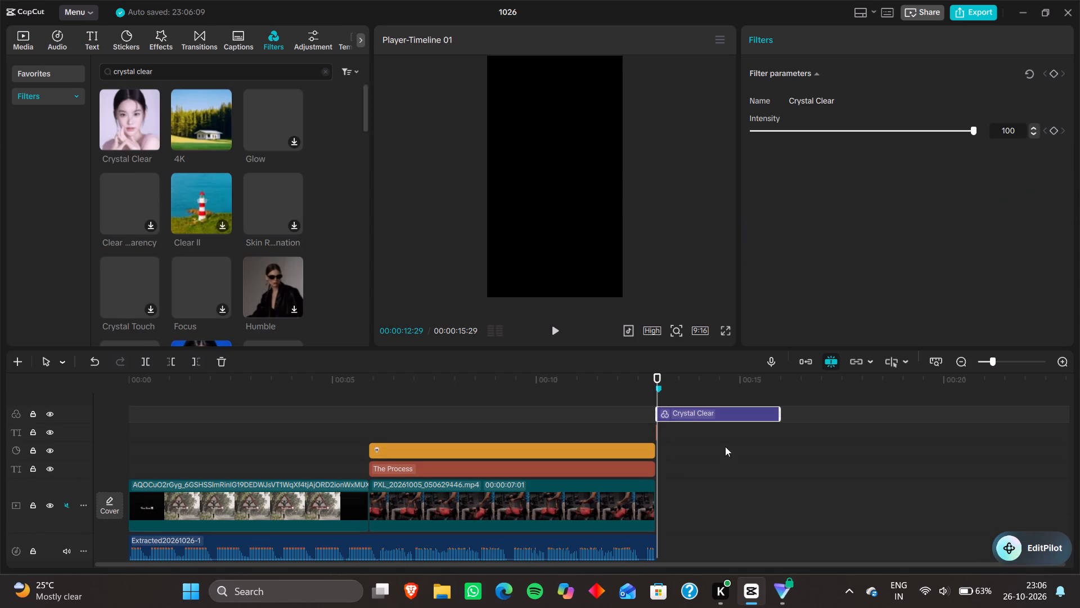
Move the Crystal Clear filter to the start of the gym clip and extend it to the clip's end.
drag(718, 419, 436, 432)
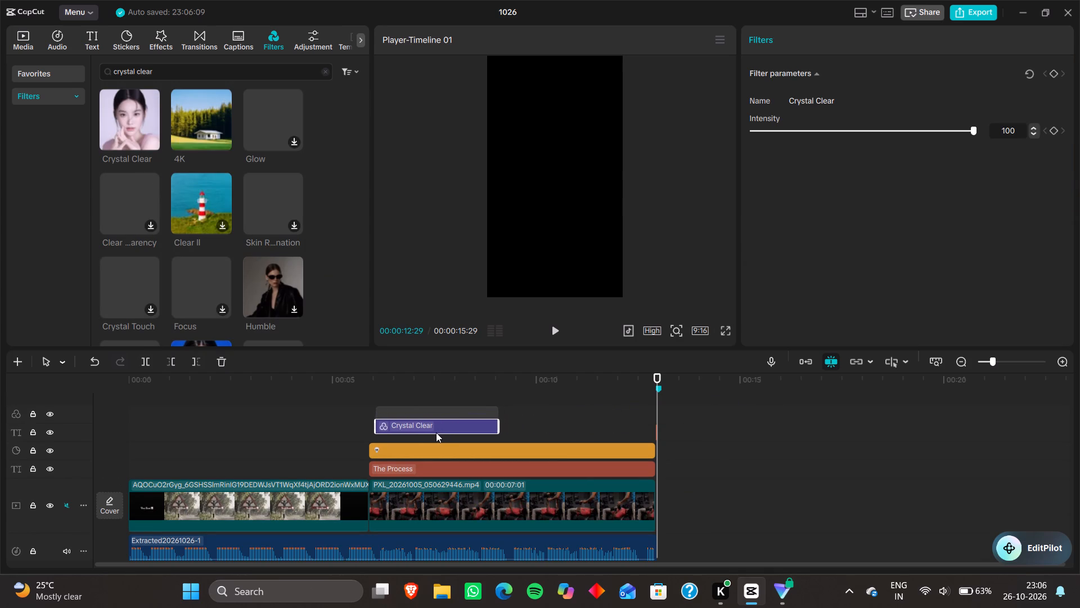
drag(436, 432, 432, 432)
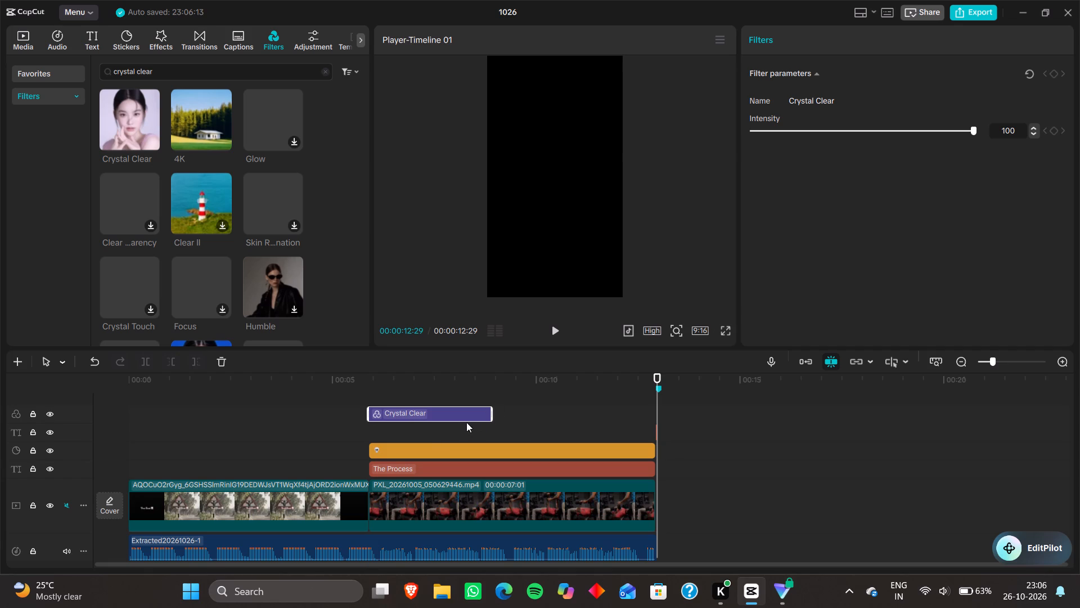
drag(492, 413, 633, 463)
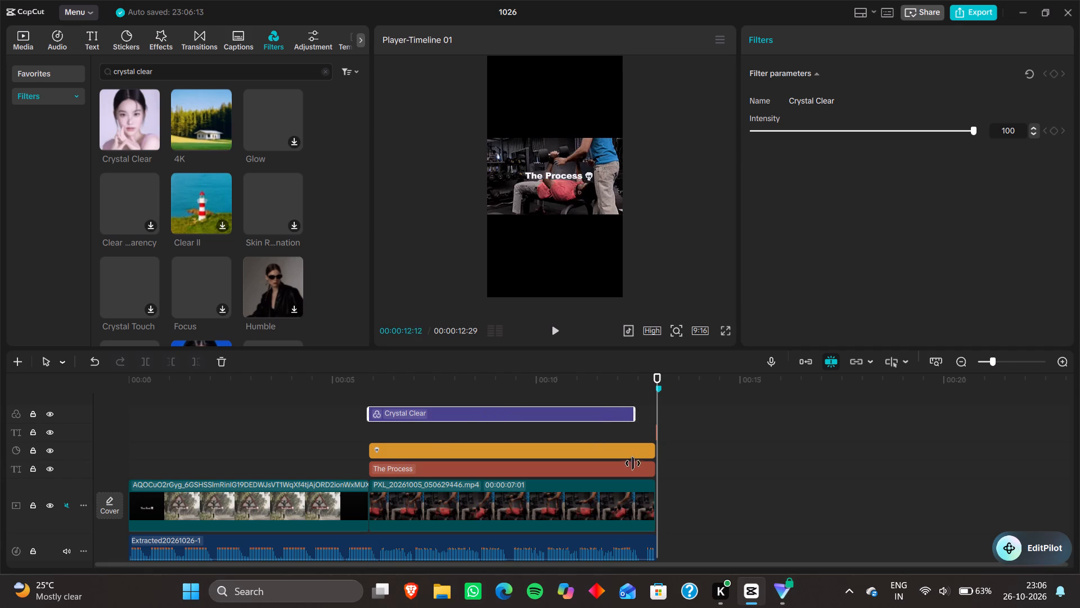
drag(633, 463, 646, 472)
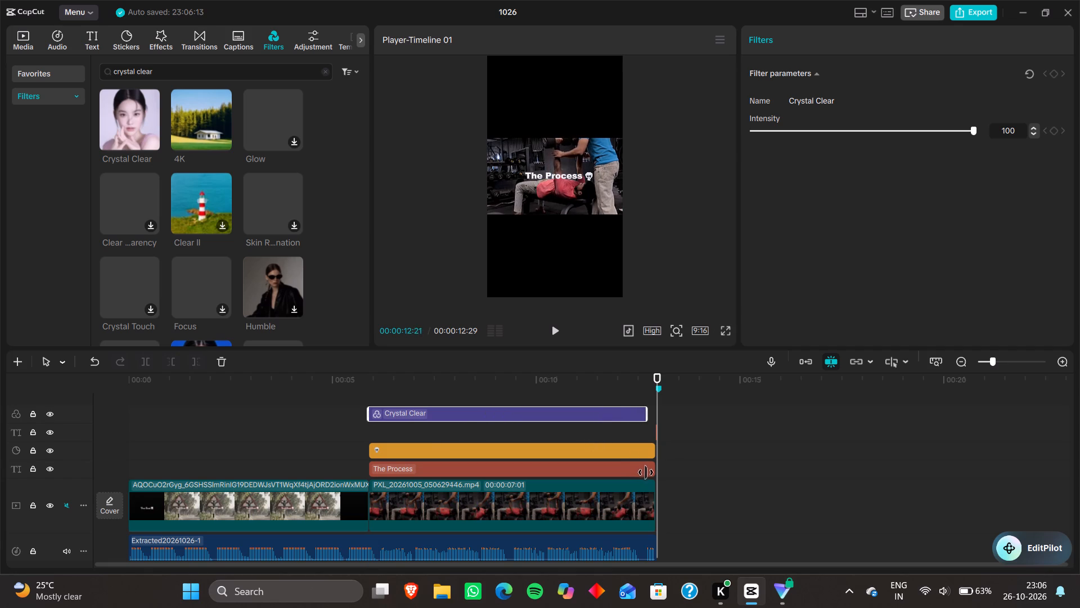
drag(646, 472, 650, 481)
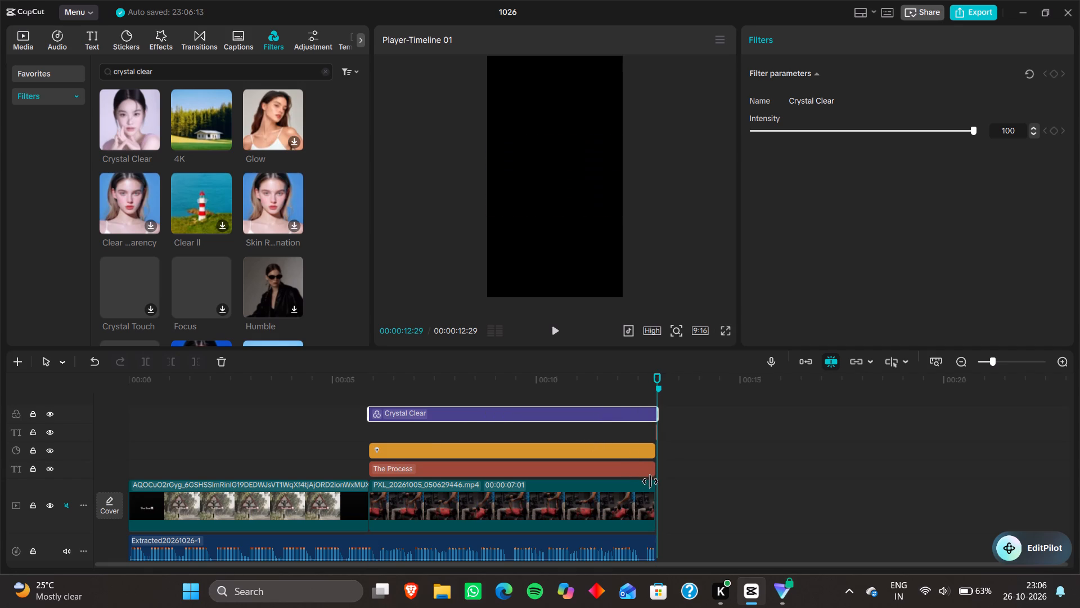
drag(650, 481, 649, 482)
Preview the video with the Crystal Clear filter in full screen, and return to the editor.
key(Up)
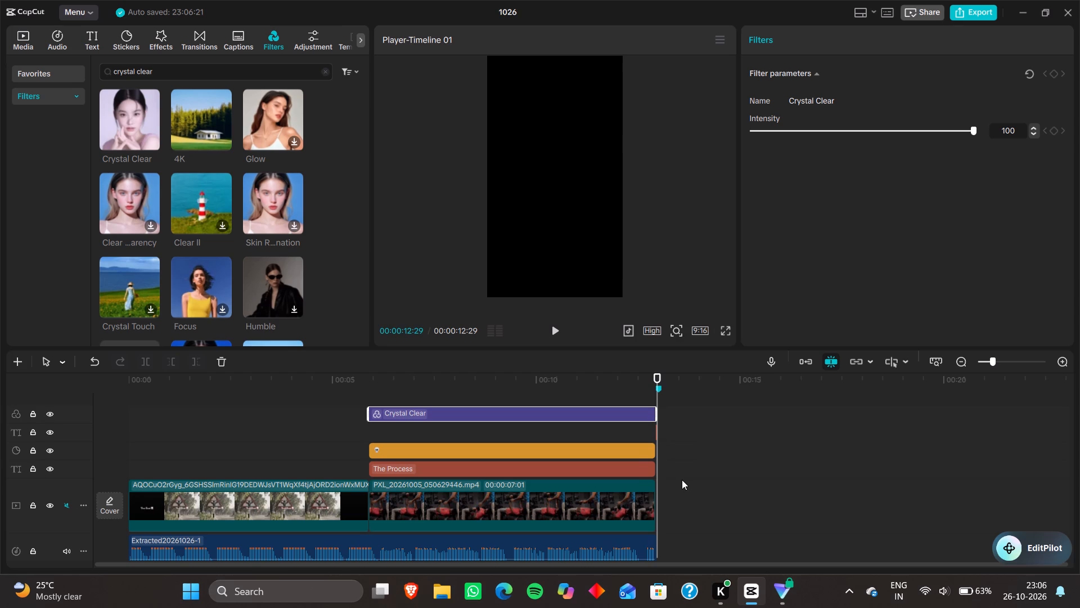
key(Up)
key(Up)
key(Up)
click(729, 334)
key(space)
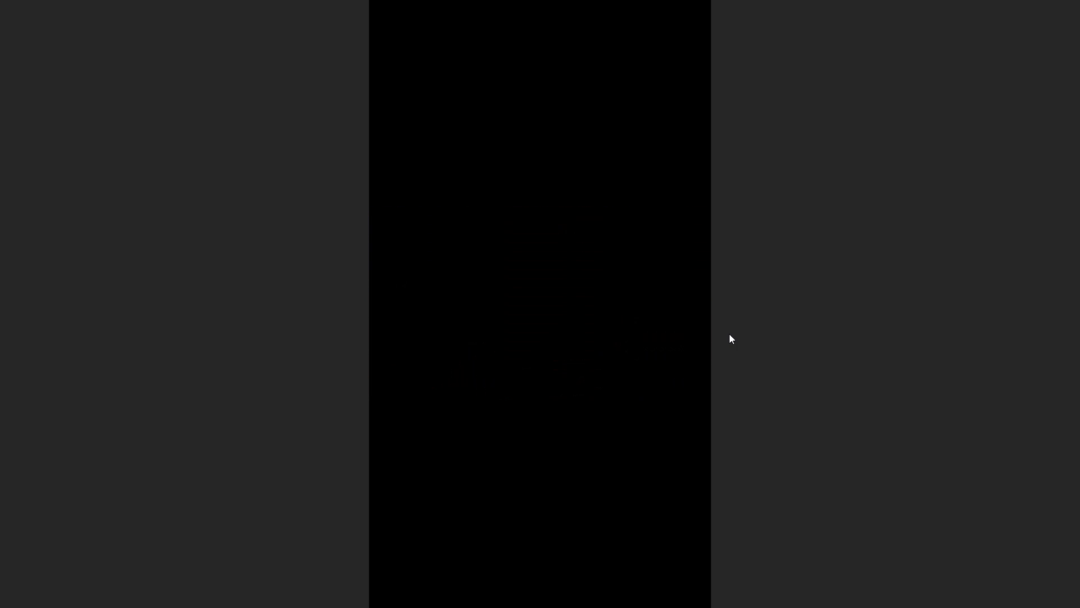
click(729, 334)
click(730, 549)
Open the basic colour adjustments of the gym clip and step the playhead back to 00:00:11:24.
click(538, 503)
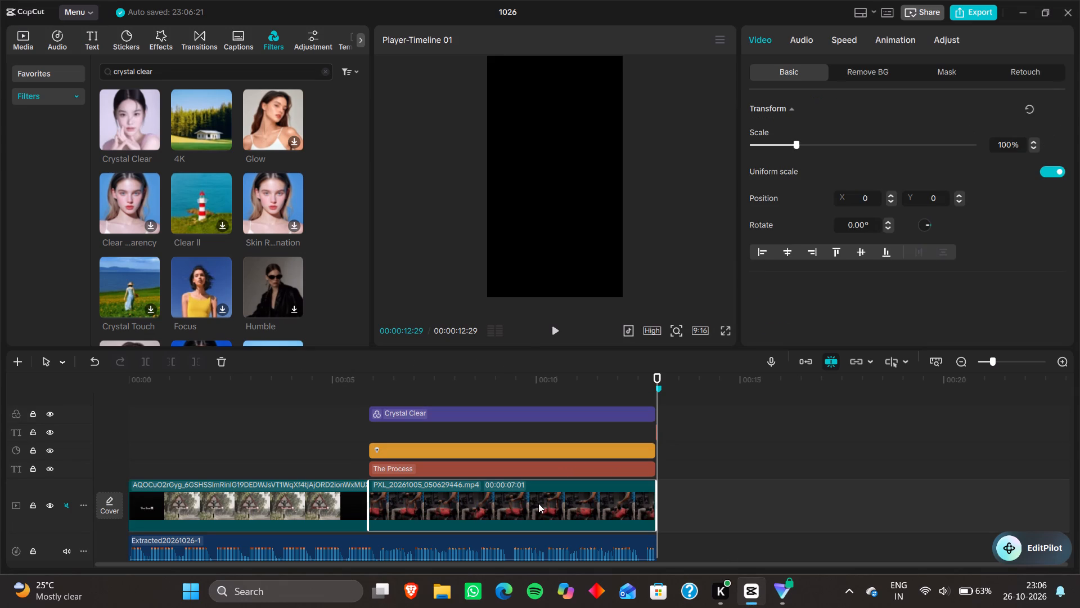
click(949, 44)
click(949, 41)
scroll(895, 247, down, 2)
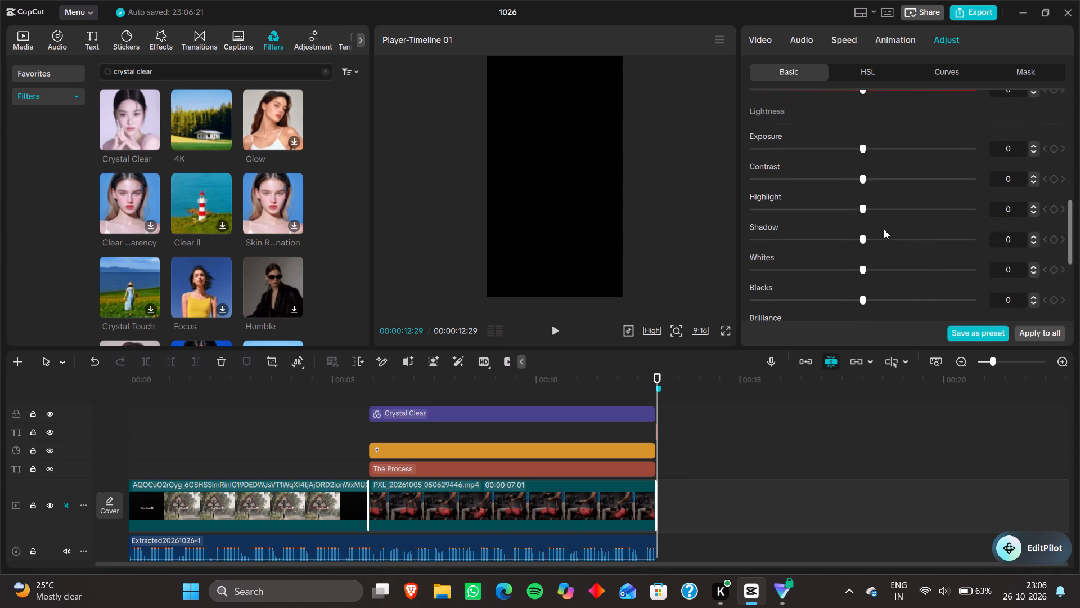
key(Left)
key(Left)
key(Left)
key(Left)
key(Left)
key(Left)
key(Left)
key(Left)
key(Left)
key(Left)
key(Left)
key(Left)
key(Left)
key(Left)
key(Left)
key(Left)
key(Left)
key(Left)
key(Left)
key(Left)
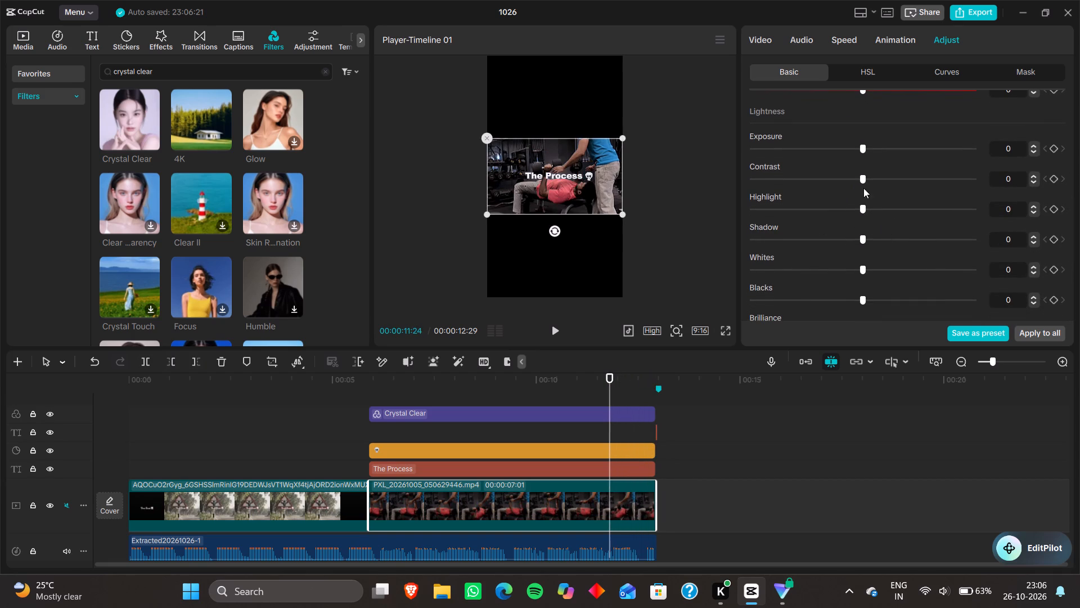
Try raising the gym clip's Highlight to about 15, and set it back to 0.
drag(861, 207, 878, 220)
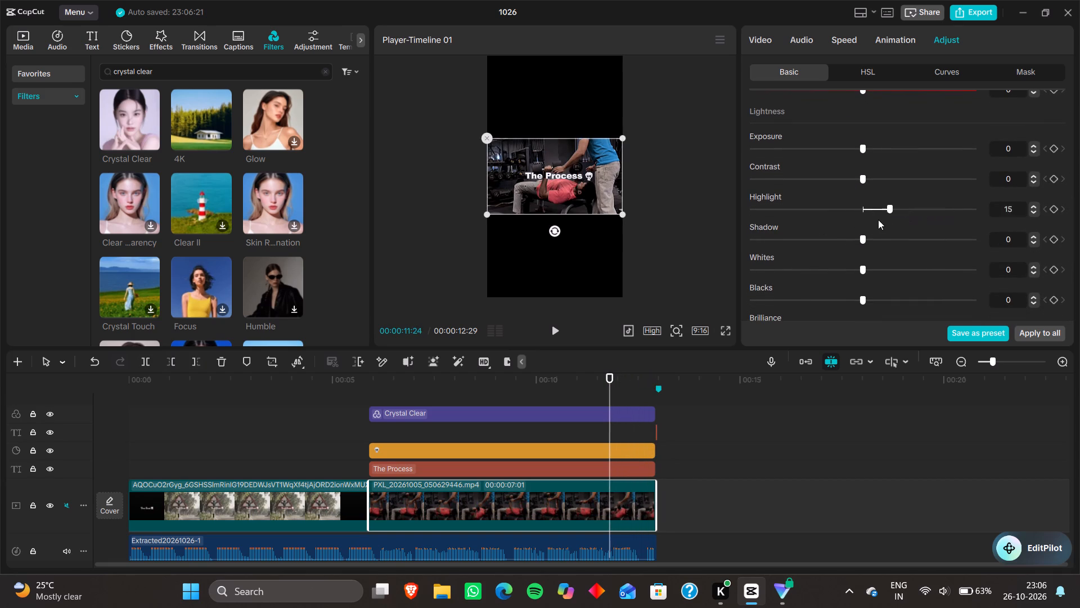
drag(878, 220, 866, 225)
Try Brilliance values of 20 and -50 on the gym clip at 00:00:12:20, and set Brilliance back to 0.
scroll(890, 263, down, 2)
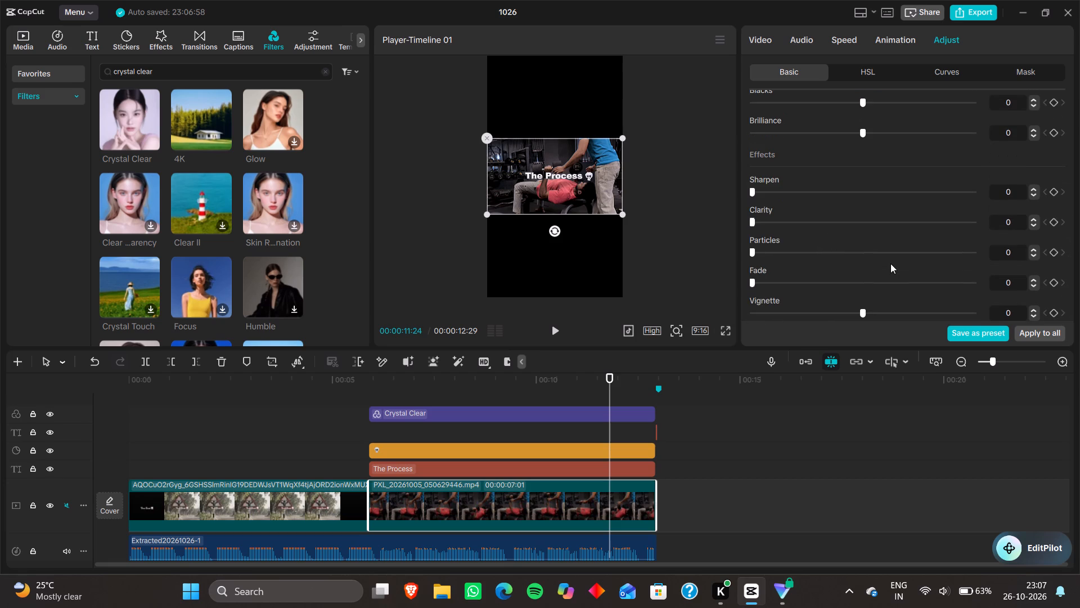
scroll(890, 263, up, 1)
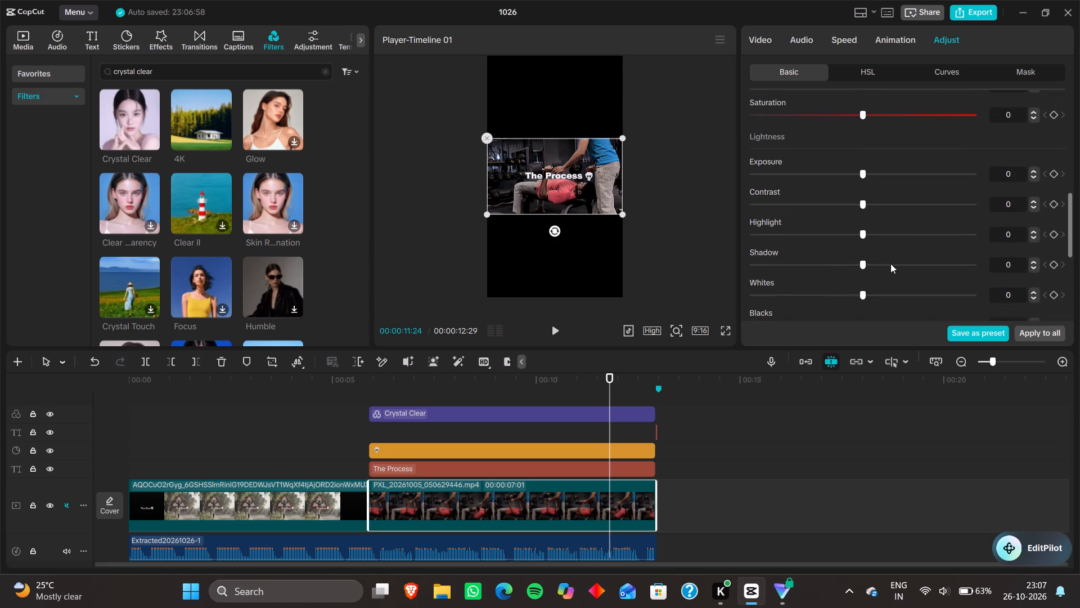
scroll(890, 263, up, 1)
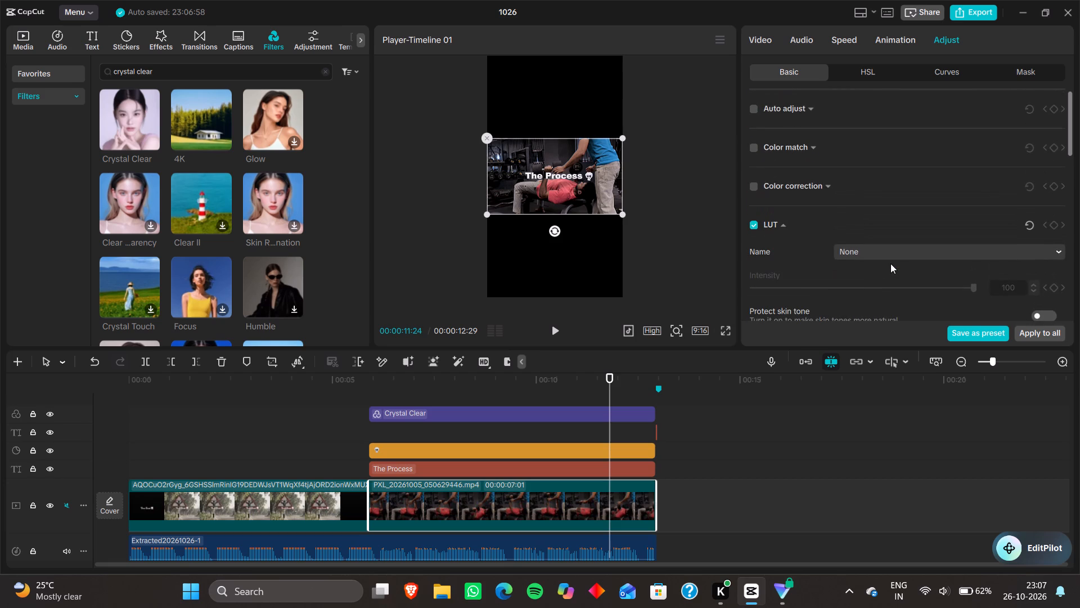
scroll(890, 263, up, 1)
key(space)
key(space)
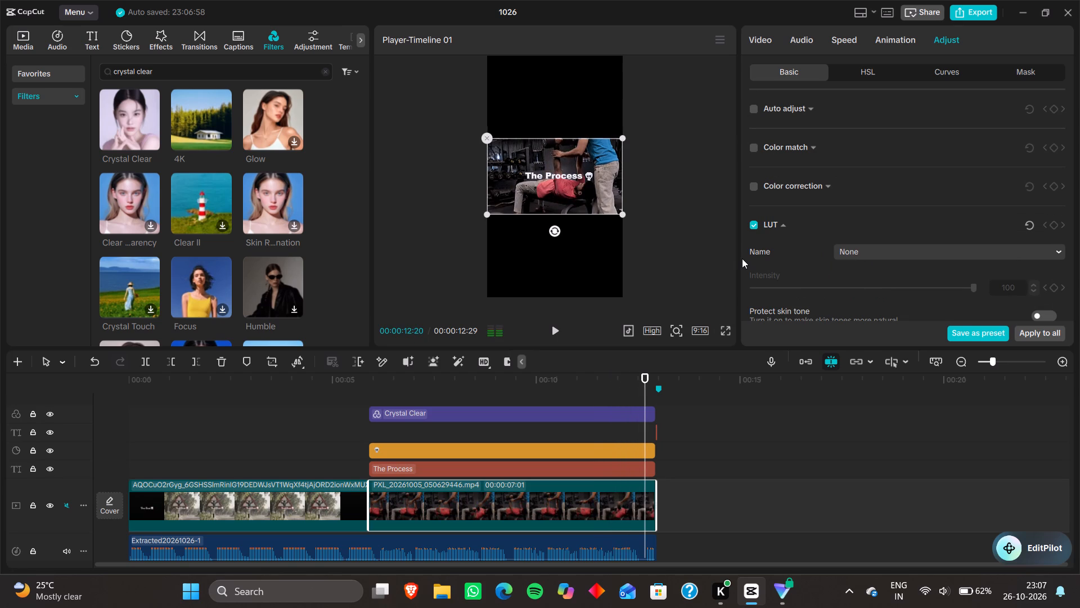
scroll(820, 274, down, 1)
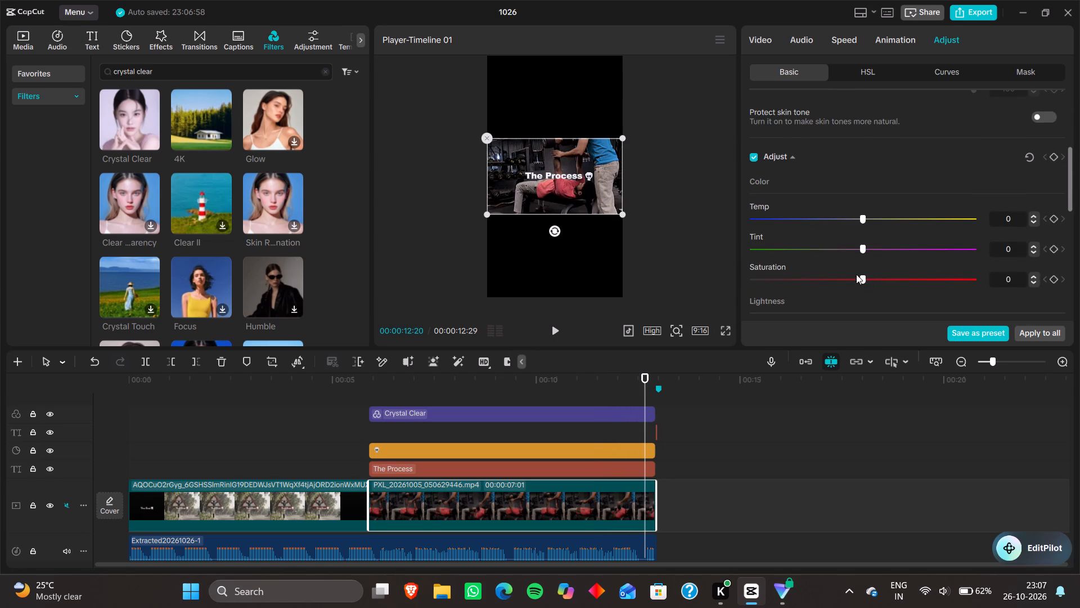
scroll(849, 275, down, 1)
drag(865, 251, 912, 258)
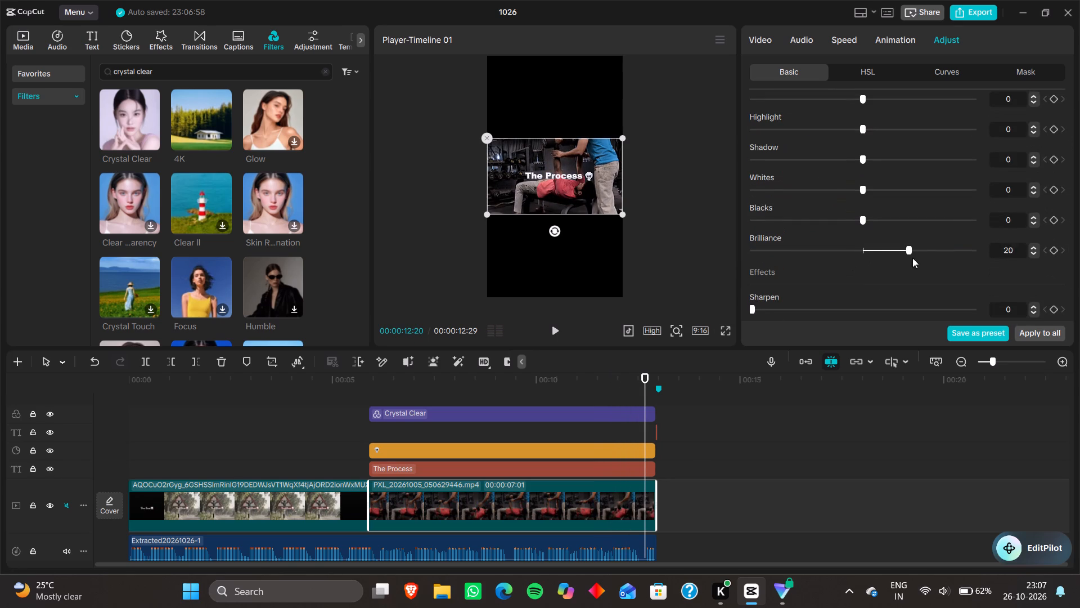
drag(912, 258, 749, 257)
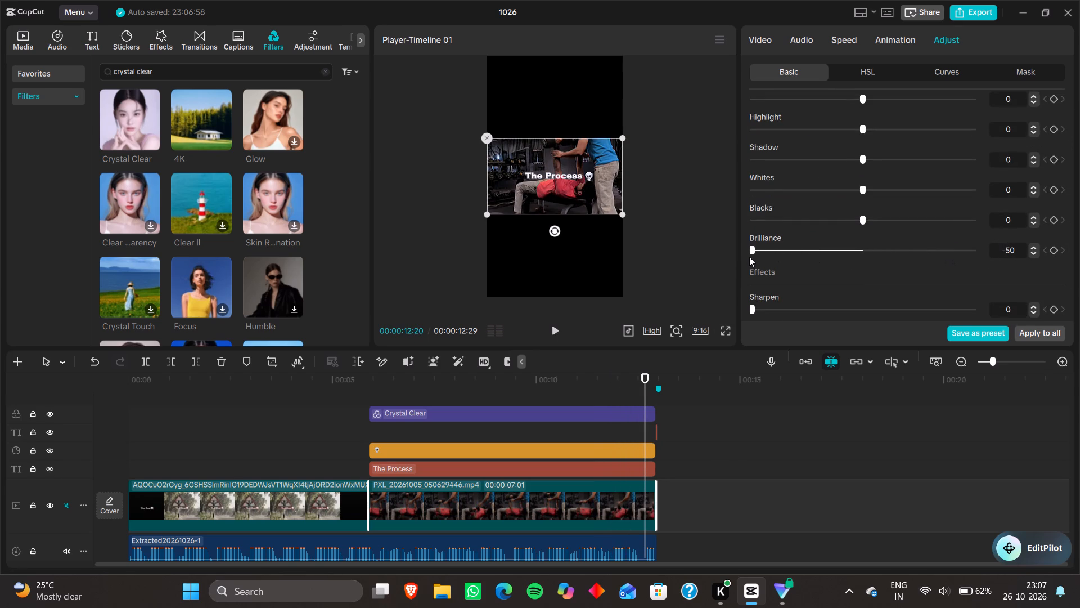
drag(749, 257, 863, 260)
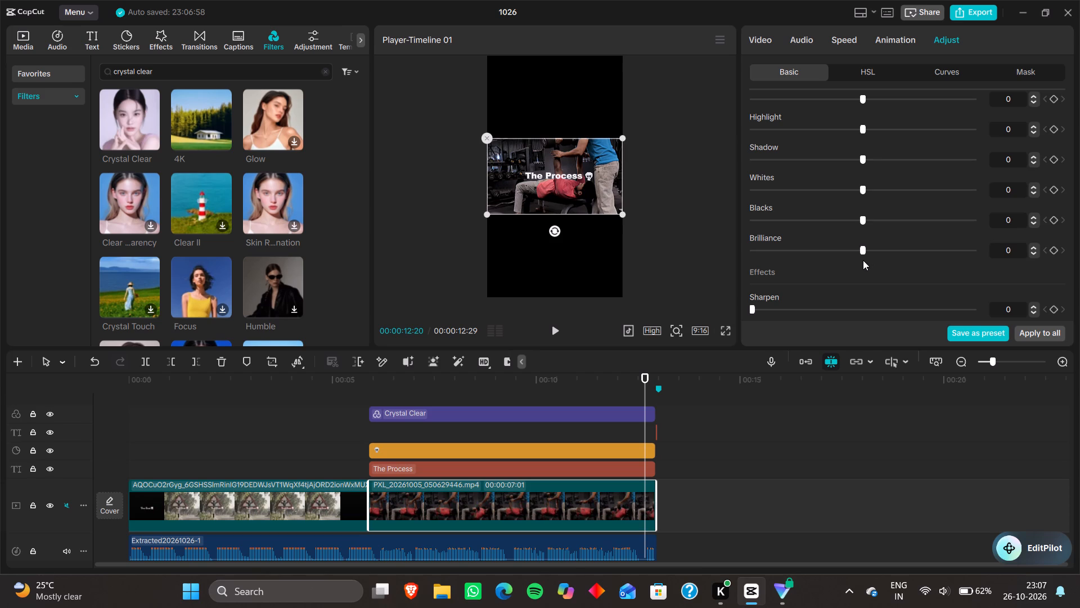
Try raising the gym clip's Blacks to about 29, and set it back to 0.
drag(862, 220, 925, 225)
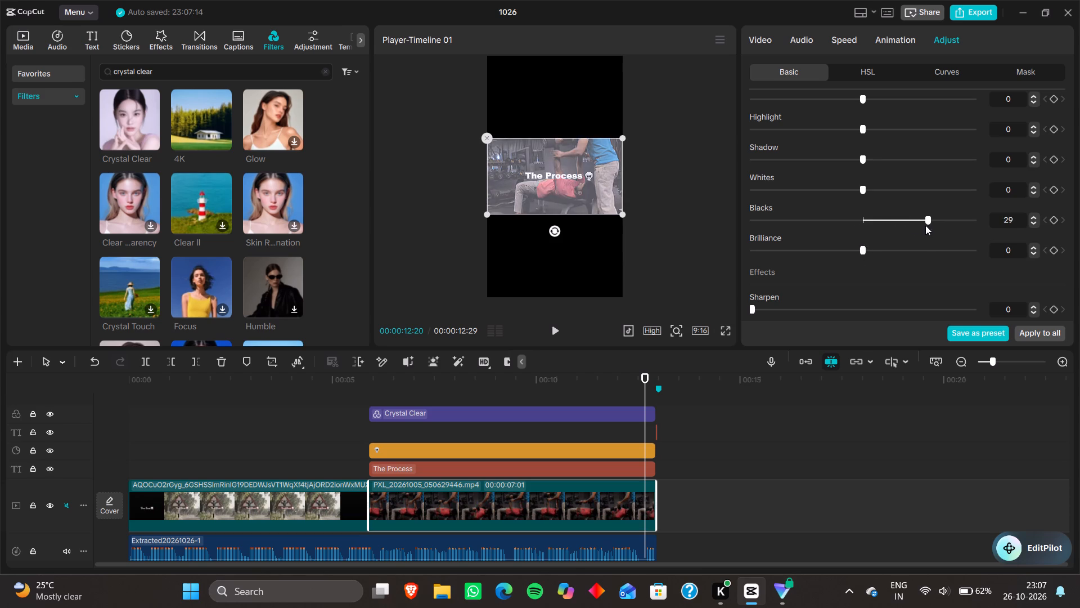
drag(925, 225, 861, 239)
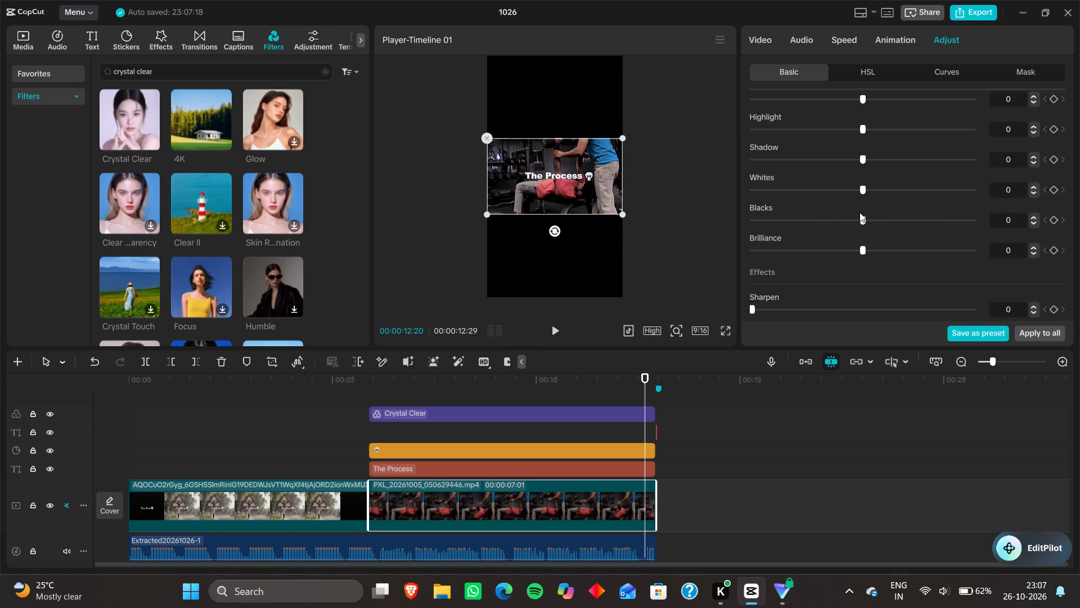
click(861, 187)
Set the gym clip's Shadow to -10 after trying brighter and darker values.
drag(862, 155, 923, 167)
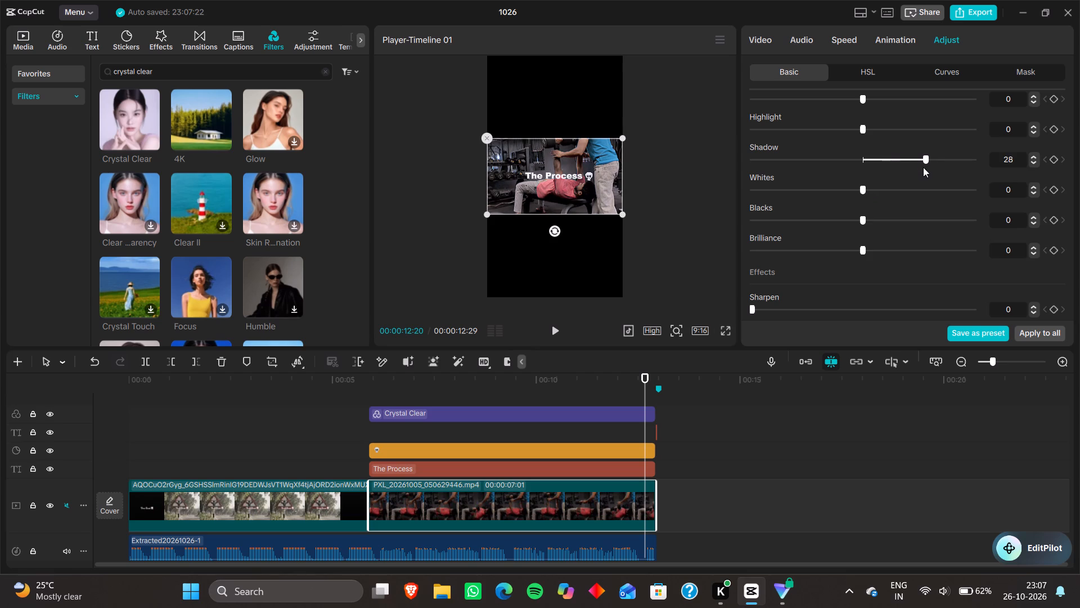
drag(923, 167, 839, 170)
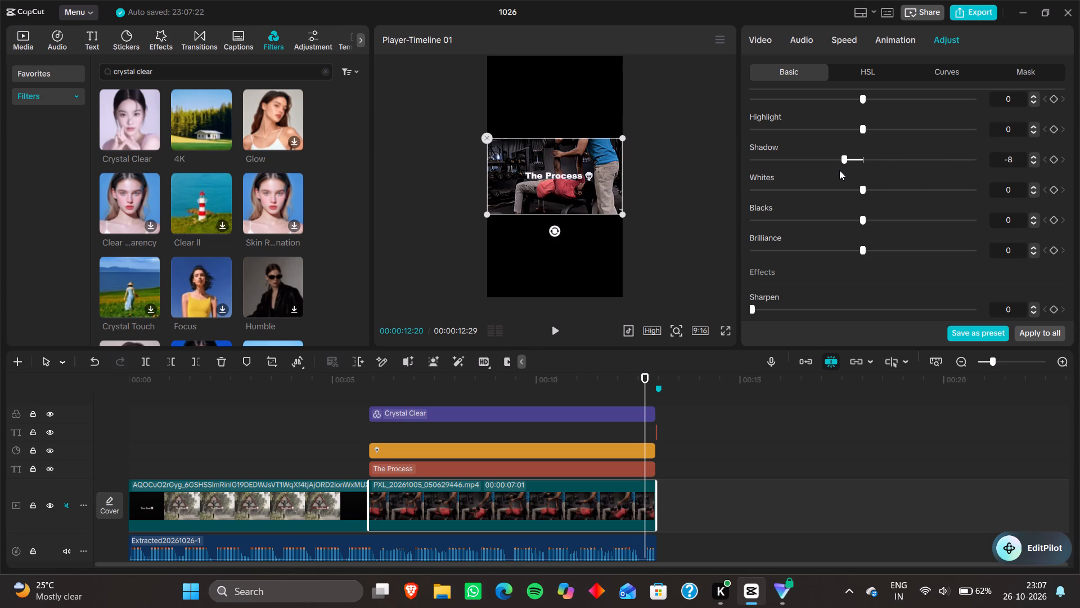
drag(839, 170, 832, 170)
drag(832, 170, 840, 172)
drag(840, 172, 838, 173)
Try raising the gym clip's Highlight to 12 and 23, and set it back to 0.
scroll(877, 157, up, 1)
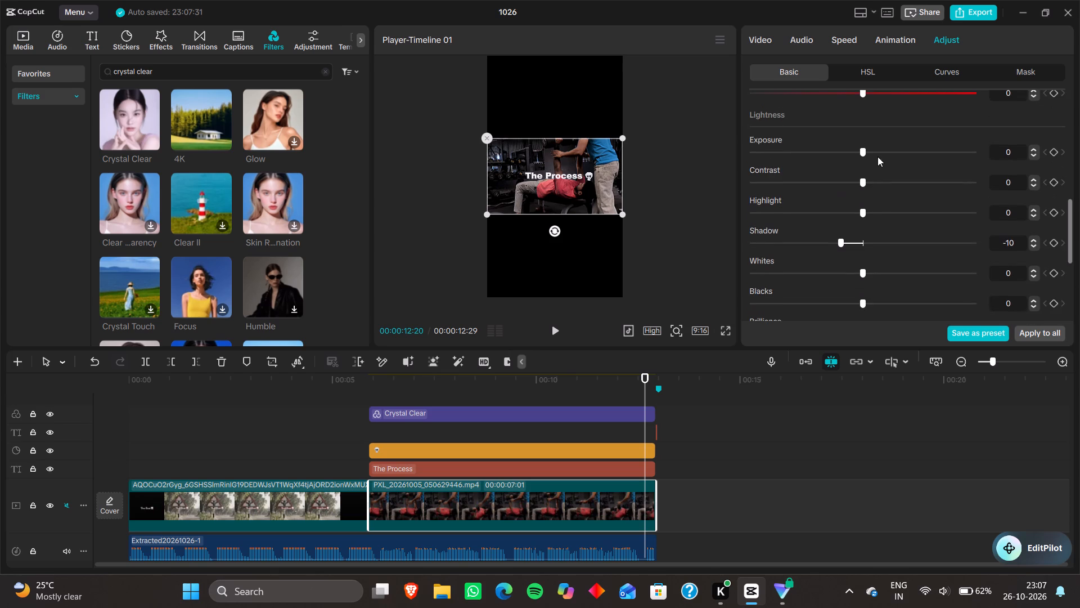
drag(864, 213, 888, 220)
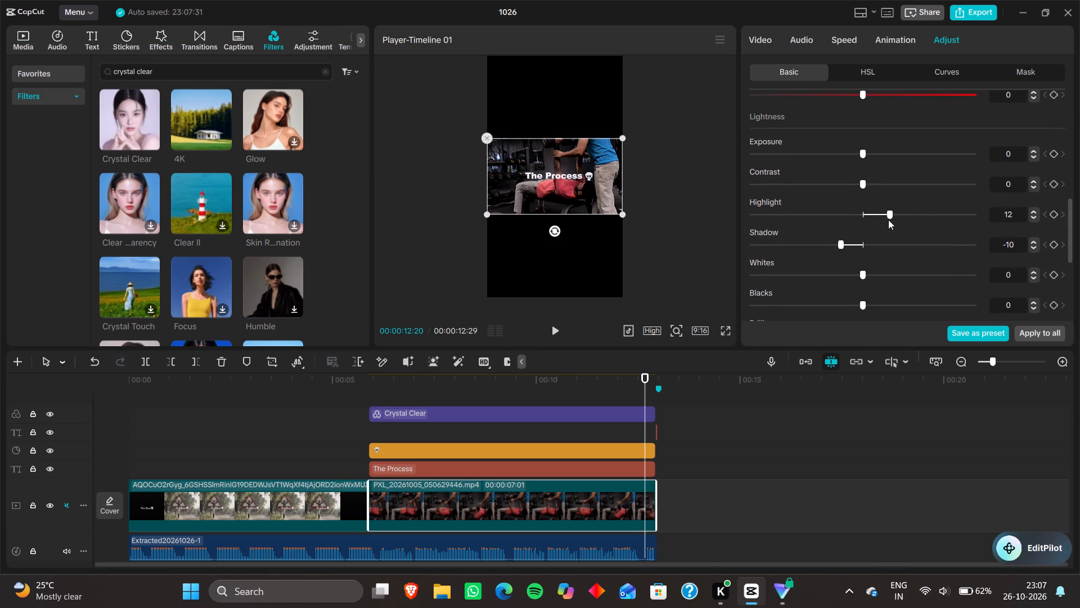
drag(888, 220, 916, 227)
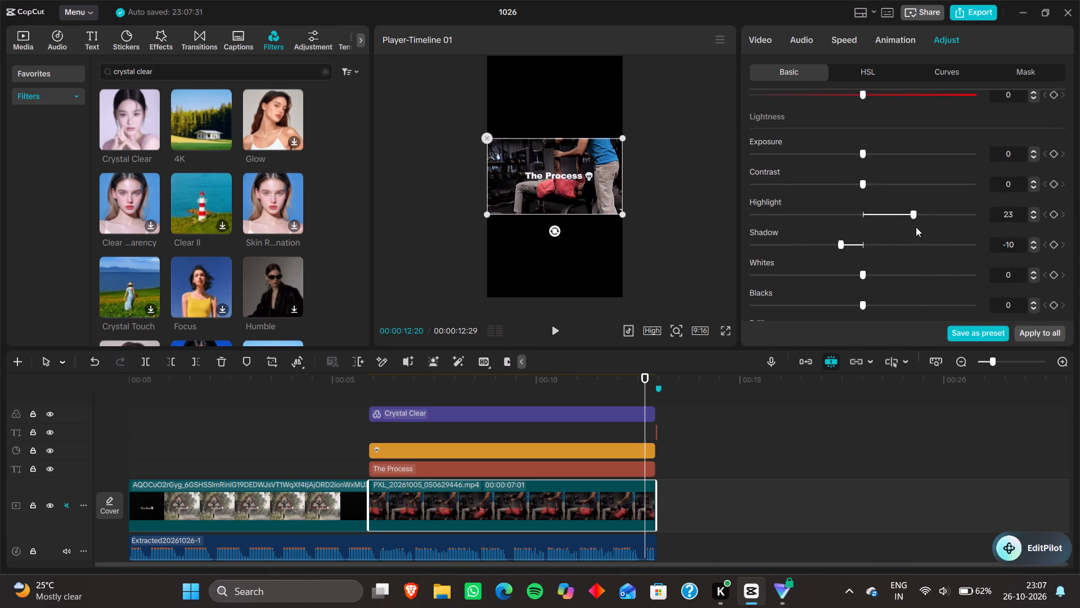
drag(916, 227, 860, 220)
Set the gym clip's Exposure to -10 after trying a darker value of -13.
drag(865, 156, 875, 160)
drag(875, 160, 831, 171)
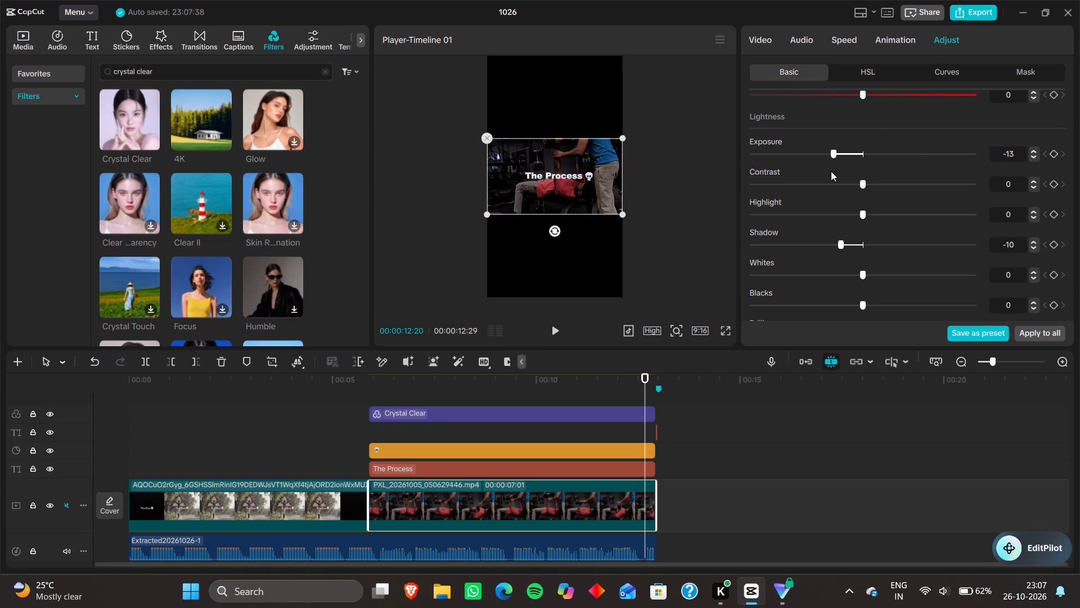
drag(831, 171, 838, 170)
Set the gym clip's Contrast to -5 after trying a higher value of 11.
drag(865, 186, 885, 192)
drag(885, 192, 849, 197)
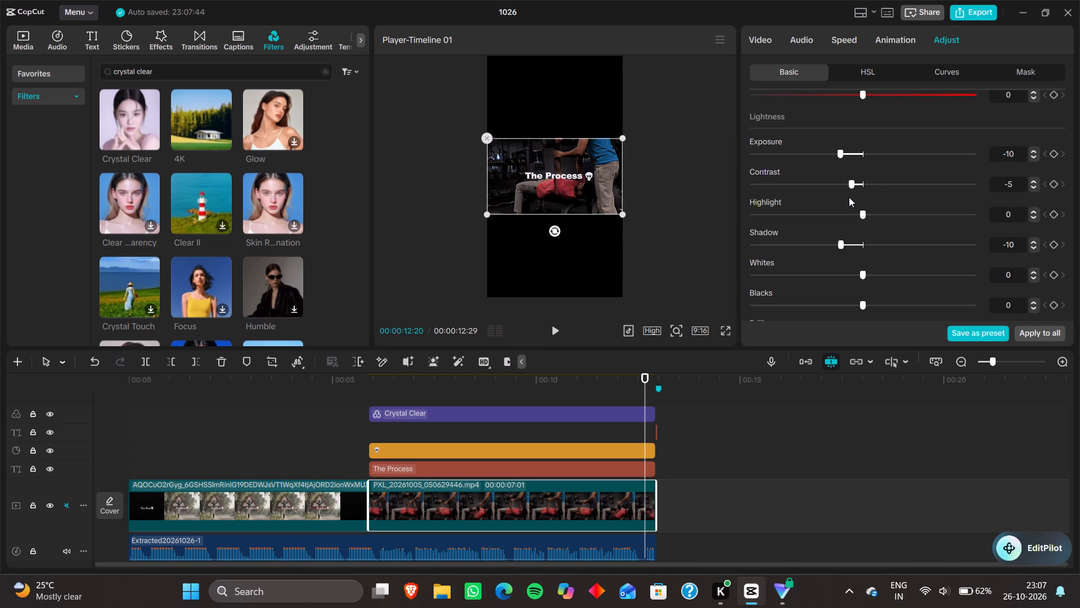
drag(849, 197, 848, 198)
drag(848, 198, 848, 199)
Play the video from the start in full screen to review the gym clip's colour adjustments, and return to the editor.
click(726, 331)
key(Up)
key(Up)
key(Up)
key(Up)
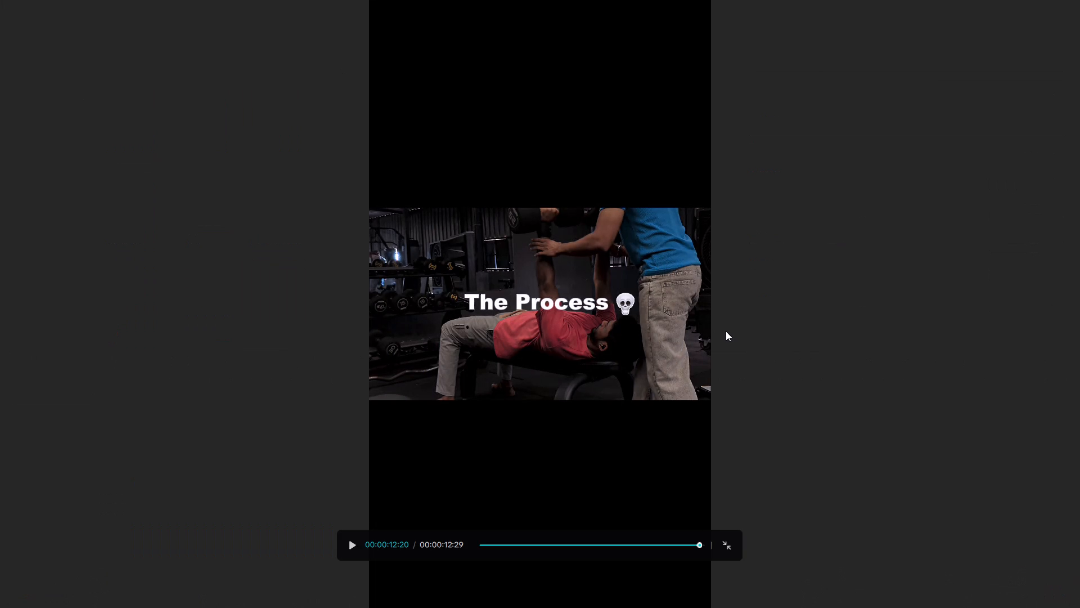
key(Up)
key(space)
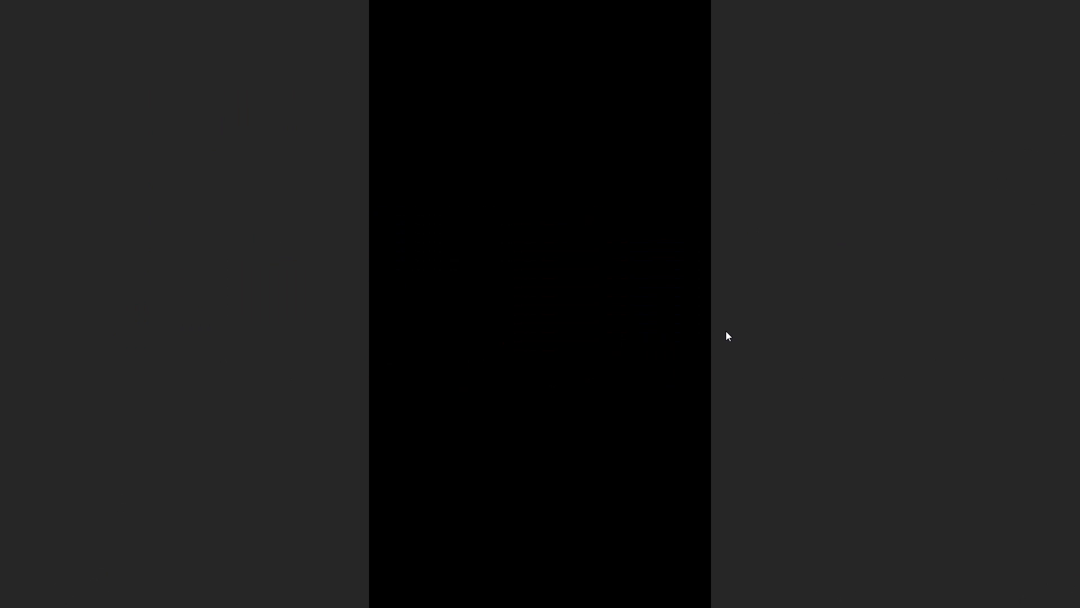
key(space)
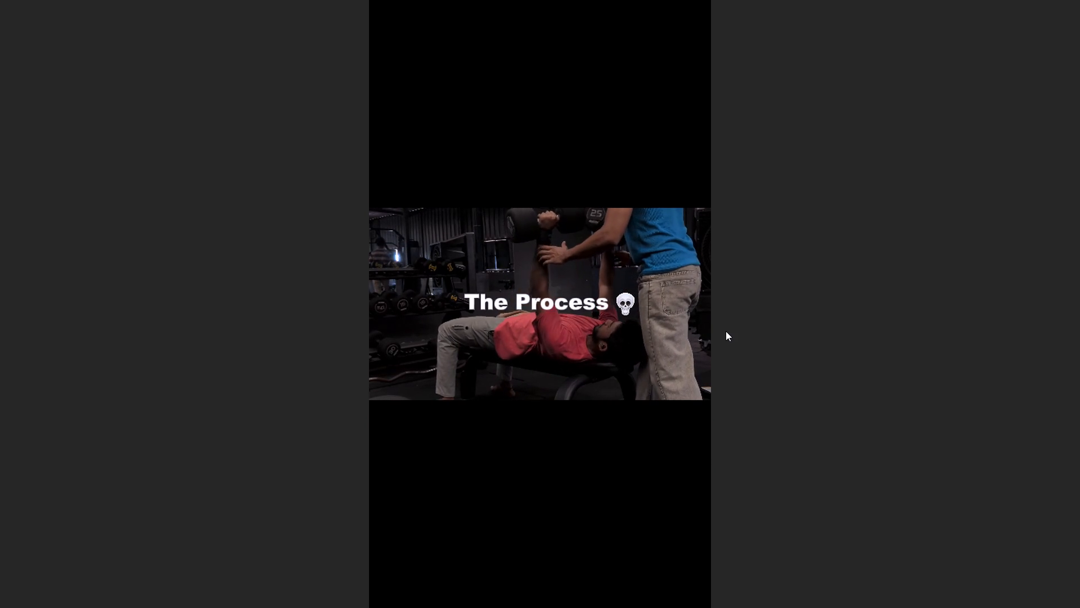
key(space)
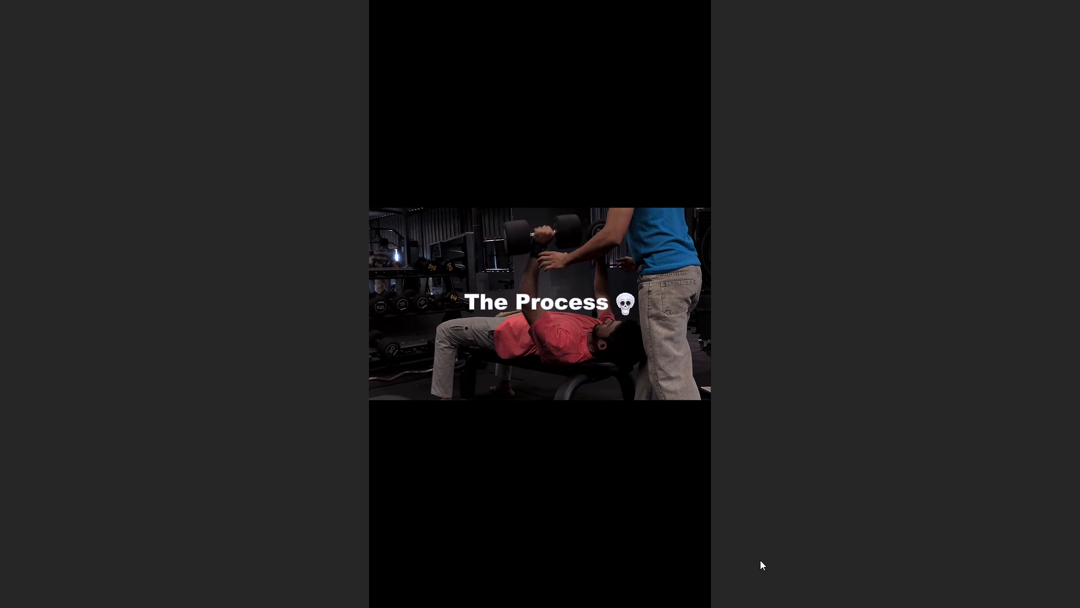
click(749, 551)
click(728, 551)
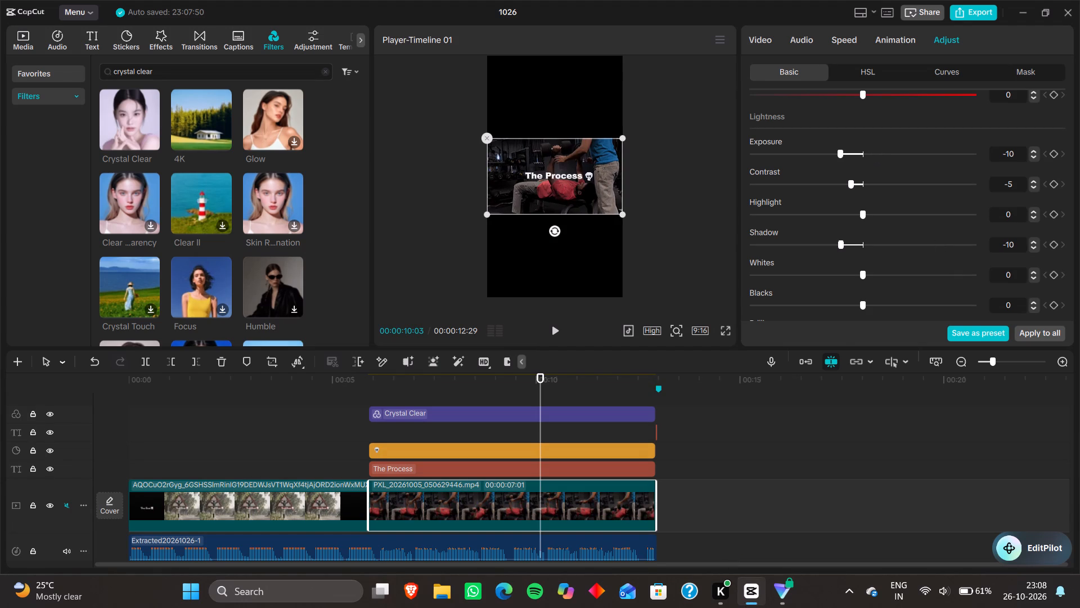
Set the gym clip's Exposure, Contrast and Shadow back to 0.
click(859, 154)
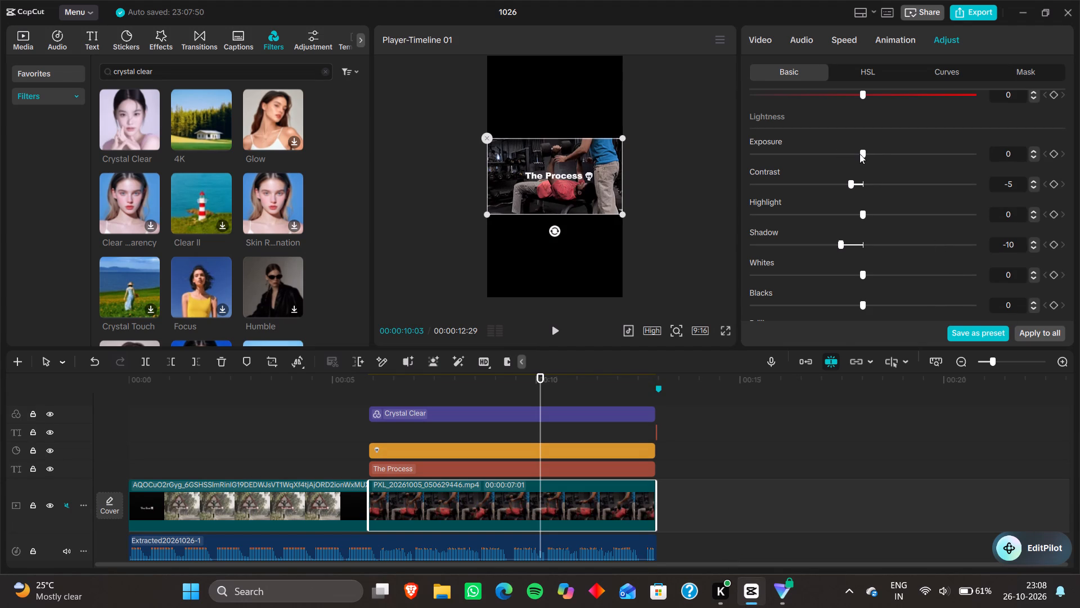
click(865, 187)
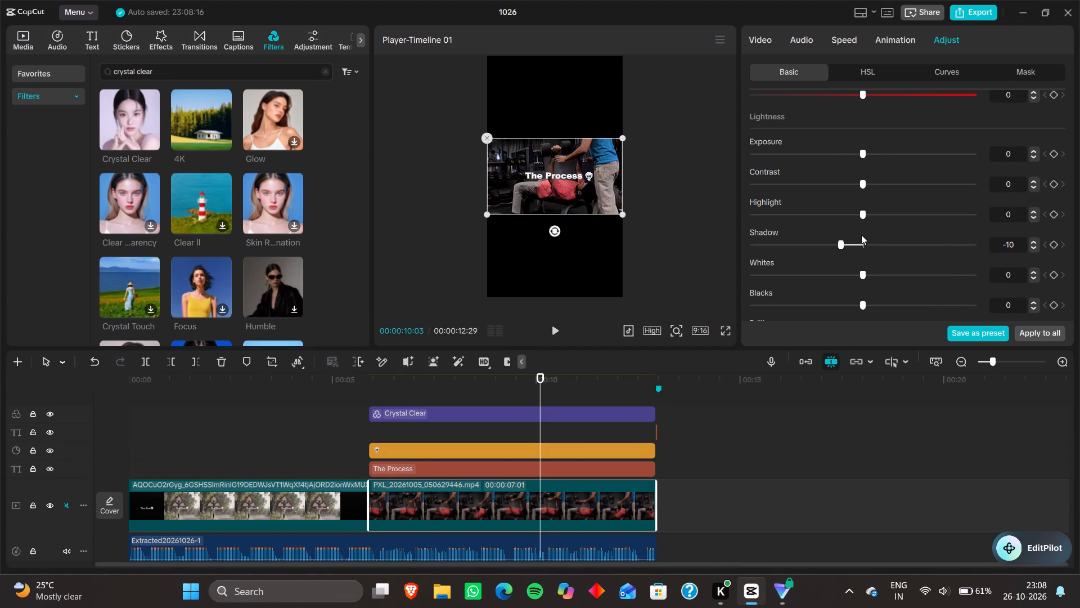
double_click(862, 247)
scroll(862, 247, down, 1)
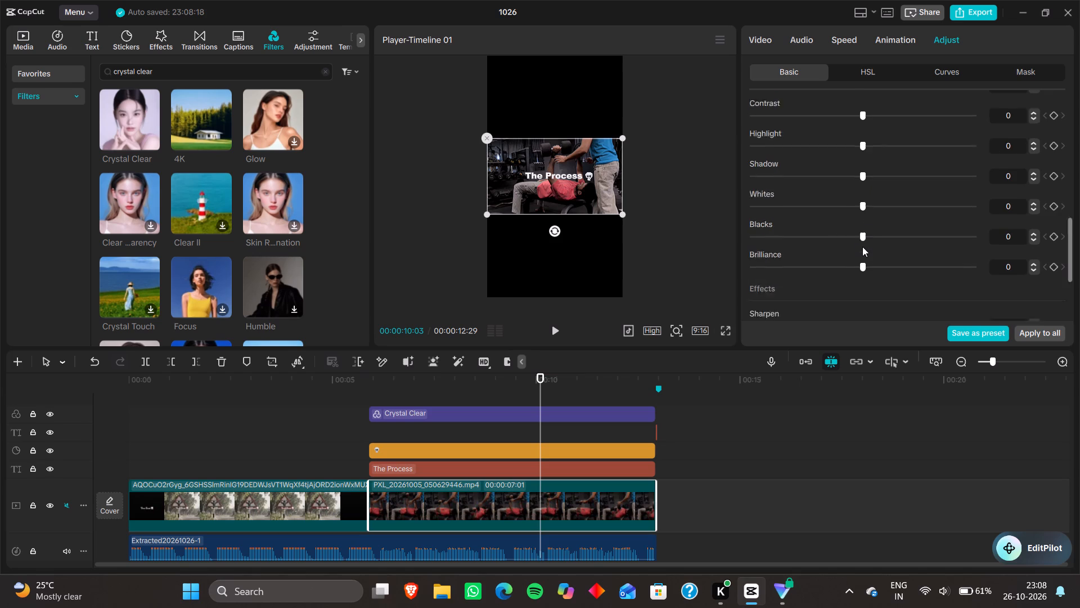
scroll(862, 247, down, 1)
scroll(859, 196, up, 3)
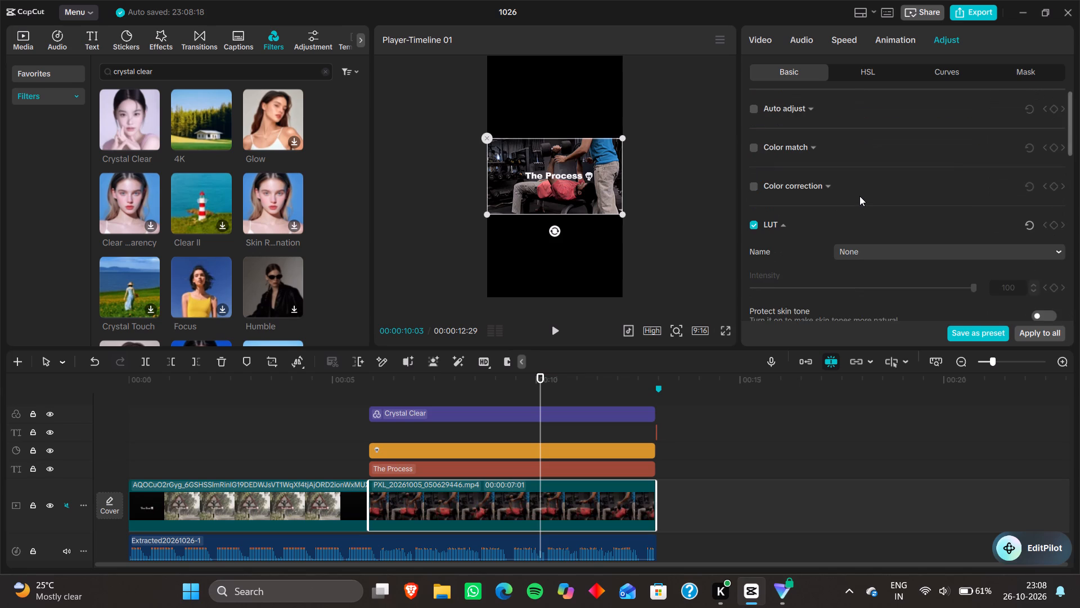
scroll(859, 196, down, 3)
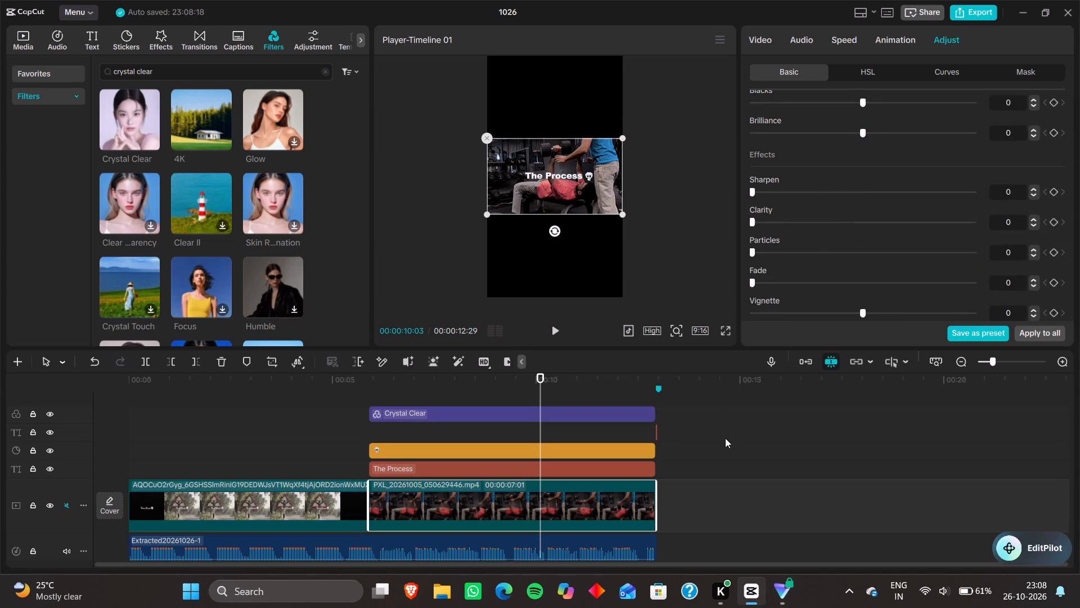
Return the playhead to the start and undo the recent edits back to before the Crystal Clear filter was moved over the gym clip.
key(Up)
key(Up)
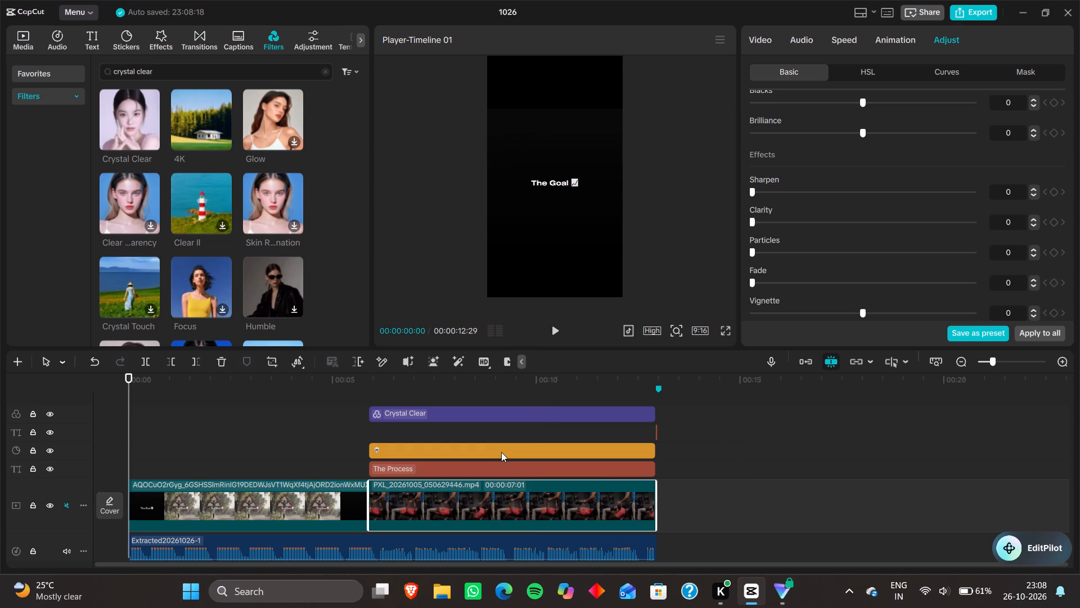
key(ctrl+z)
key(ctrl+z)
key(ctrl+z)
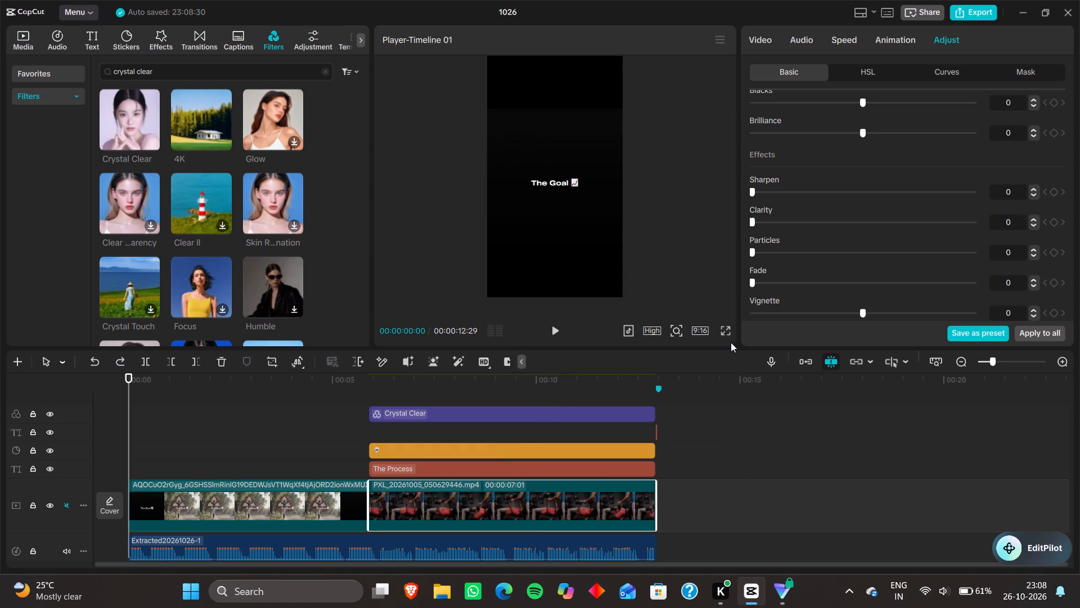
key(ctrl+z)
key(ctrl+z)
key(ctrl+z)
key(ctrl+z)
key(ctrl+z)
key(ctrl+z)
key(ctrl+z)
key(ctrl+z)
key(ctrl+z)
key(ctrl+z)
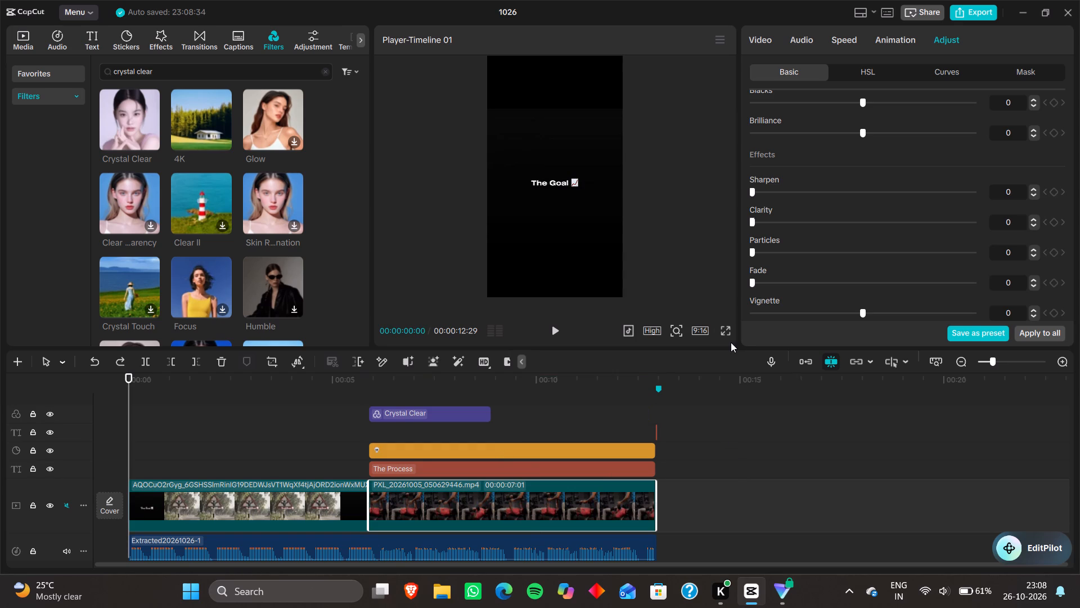
Move the Crystal Clear filter to the start of the gym clip and extend it to the clip's end.
drag(728, 410, 641, 421)
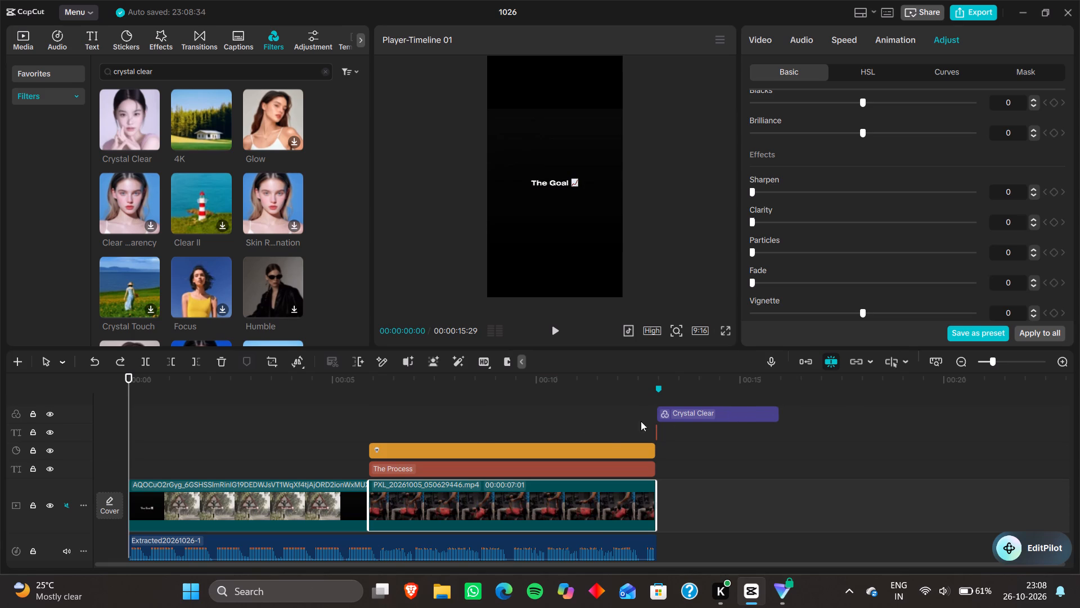
drag(641, 421, 447, 424)
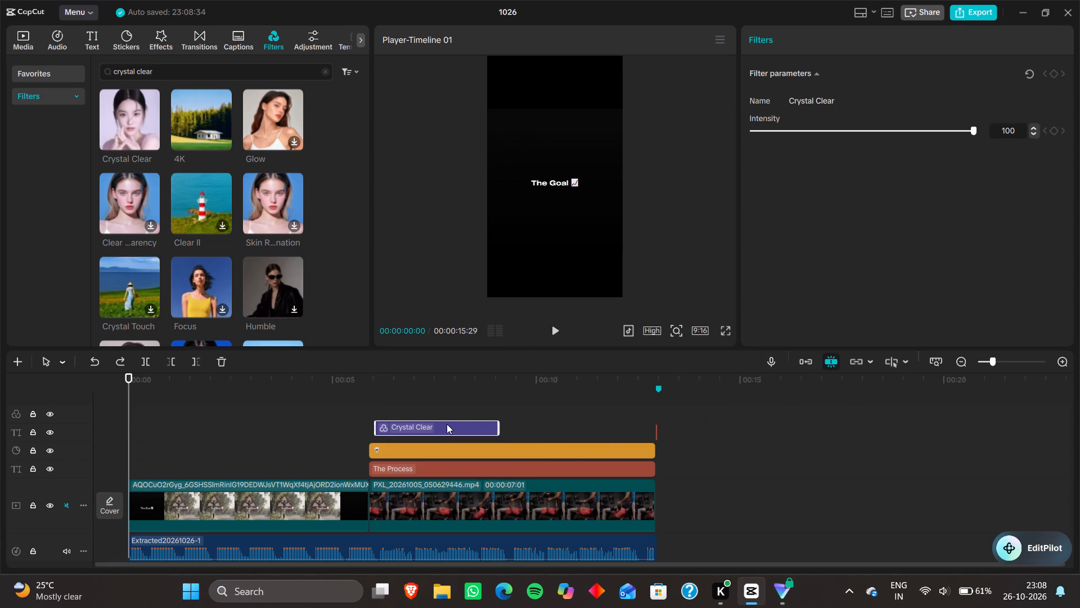
drag(447, 424, 443, 415)
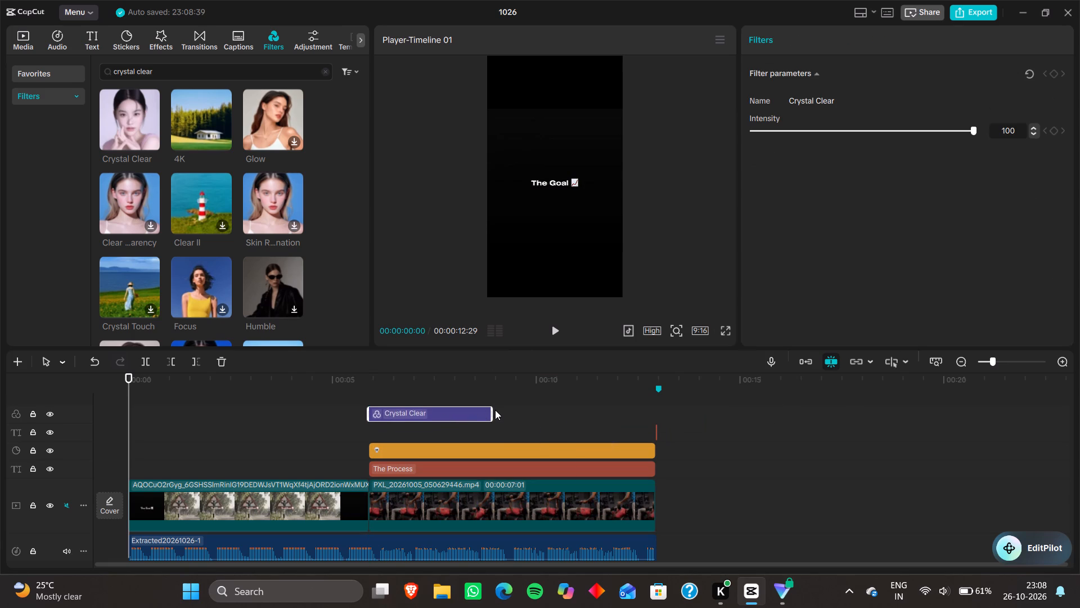
drag(492, 410, 646, 449)
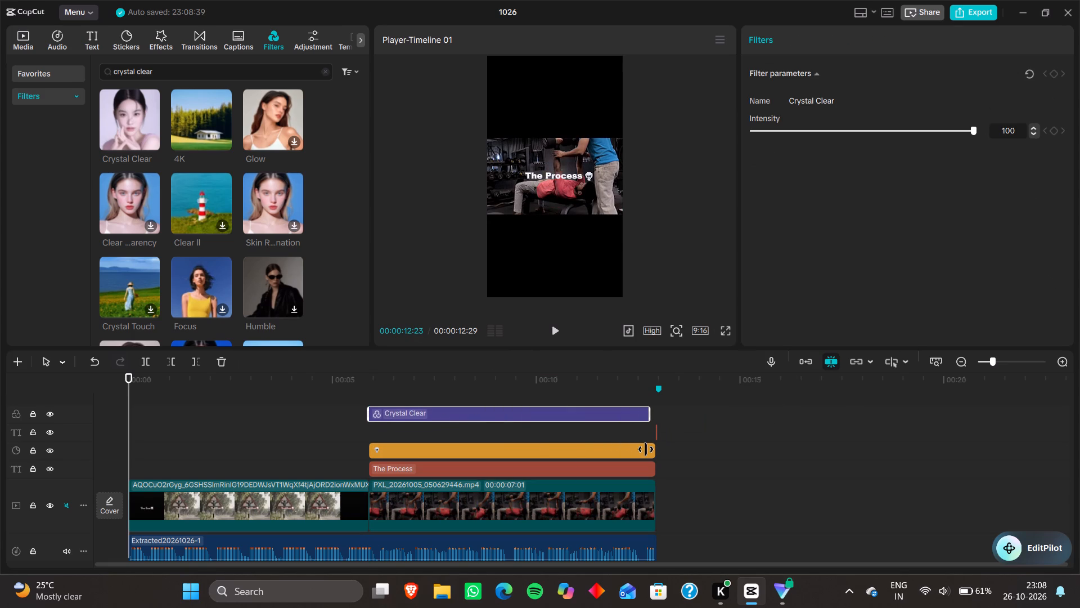
drag(646, 449, 649, 451)
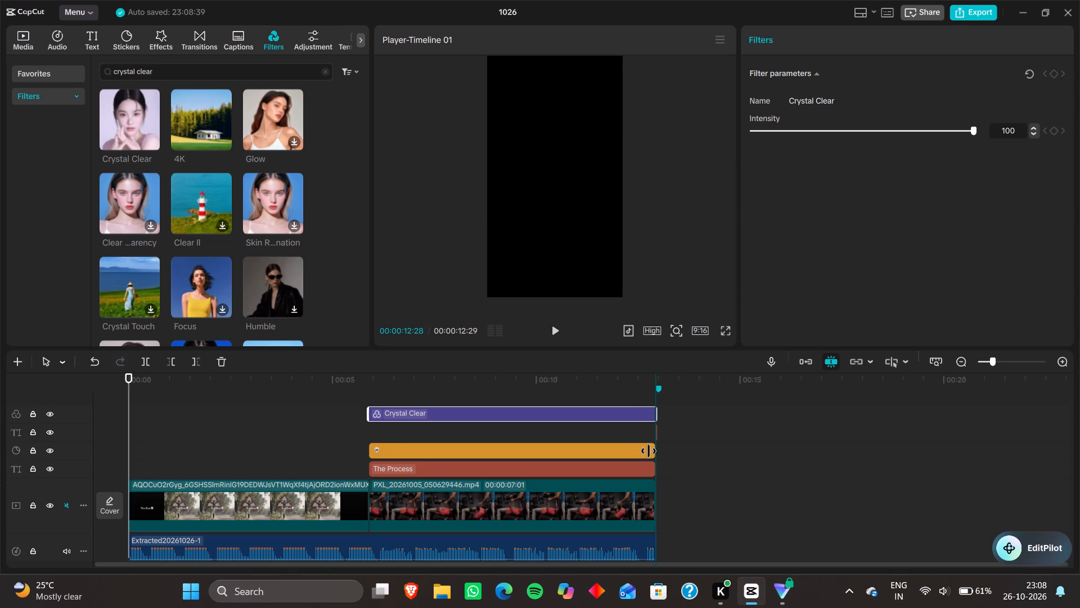
drag(649, 451, 648, 451)
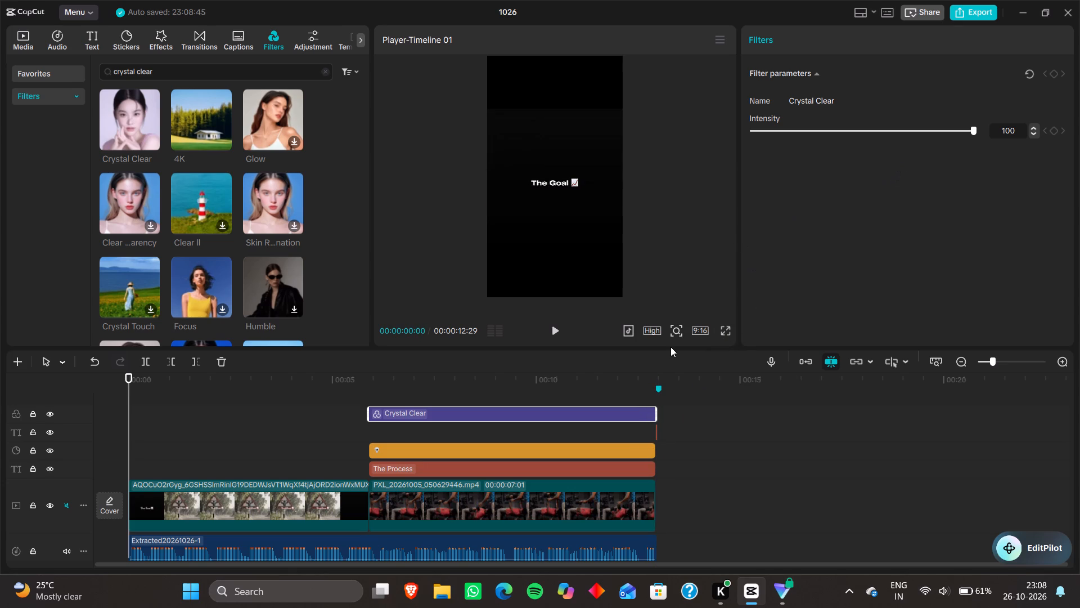
Play the video from the start to review the gym clip with the Crystal Clear filter, stopping at 00:00:10:23.
key(space)
key(space)
key(space)
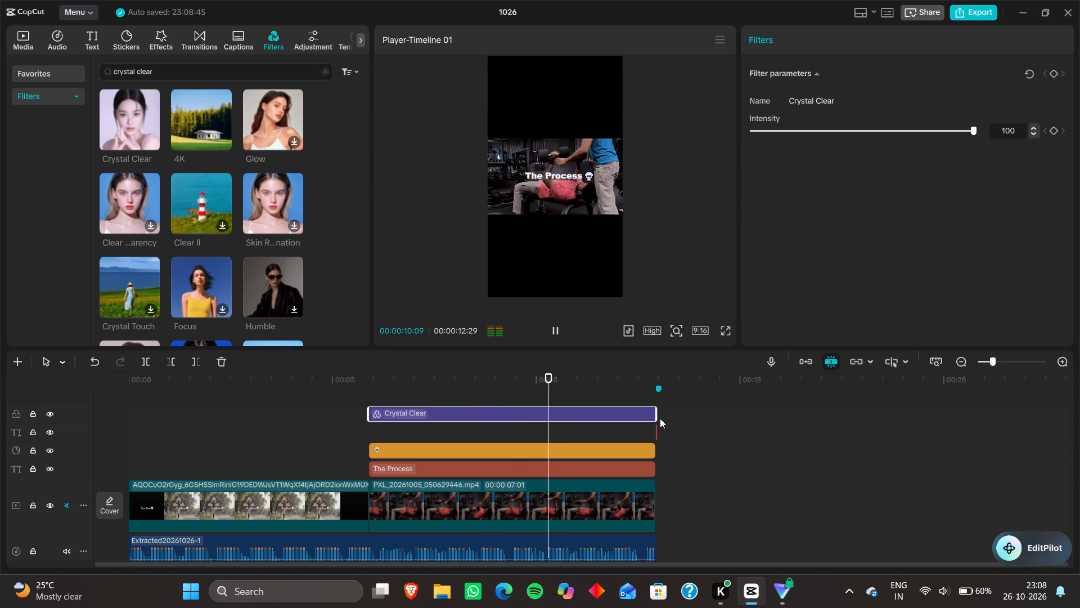
key(space)
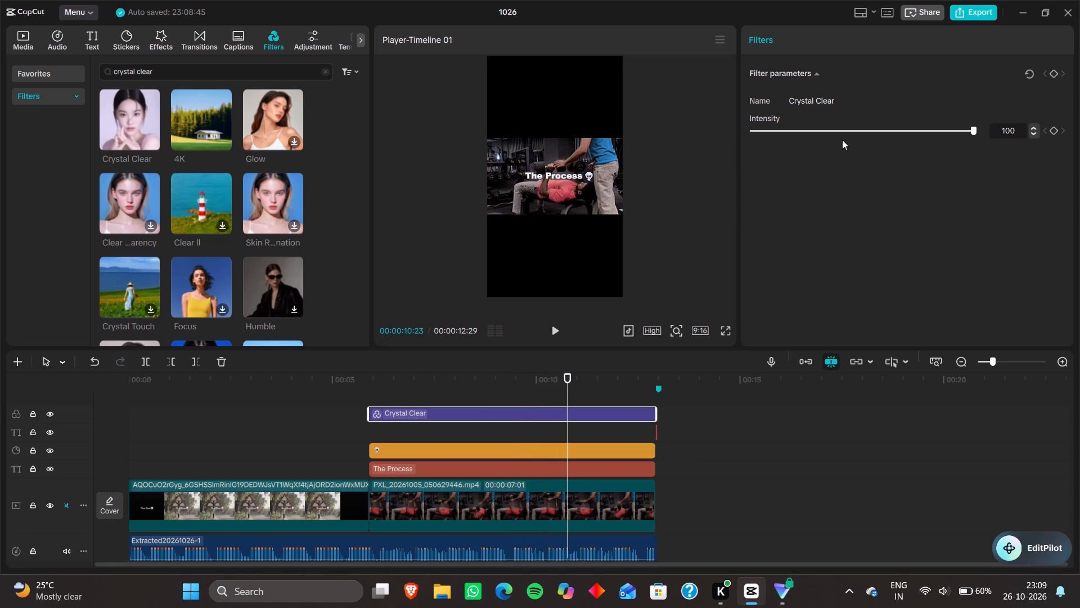
Lower the Crystal Clear filter's Intensity to 0.
click(836, 128)
drag(836, 128, 745, 145)
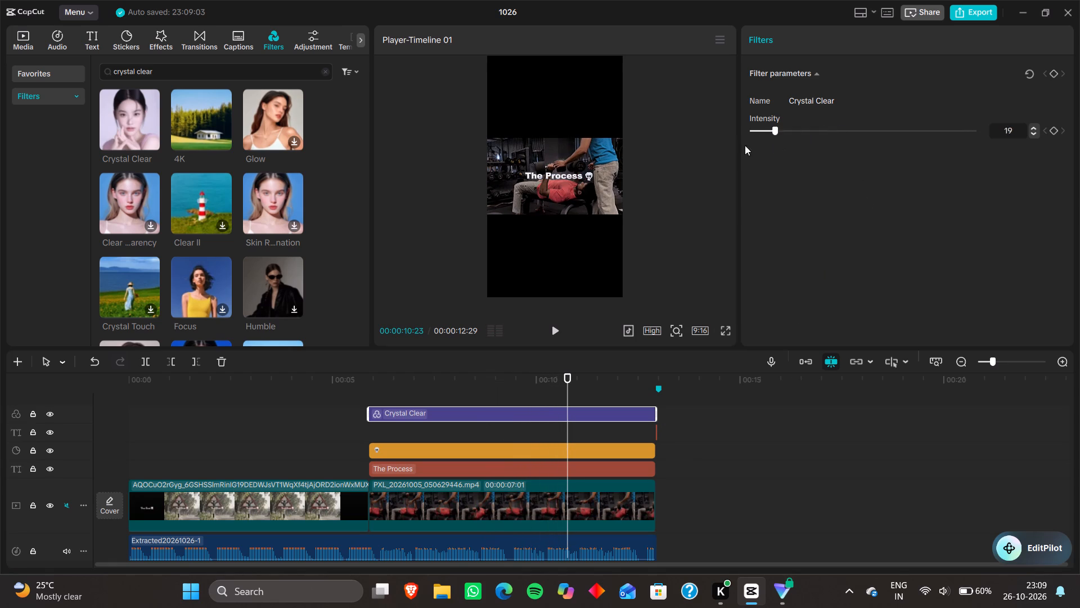
drag(745, 145, 703, 141)
Raise the Crystal Clear filter's Intensity to 11.
key(Left)
click(777, 131)
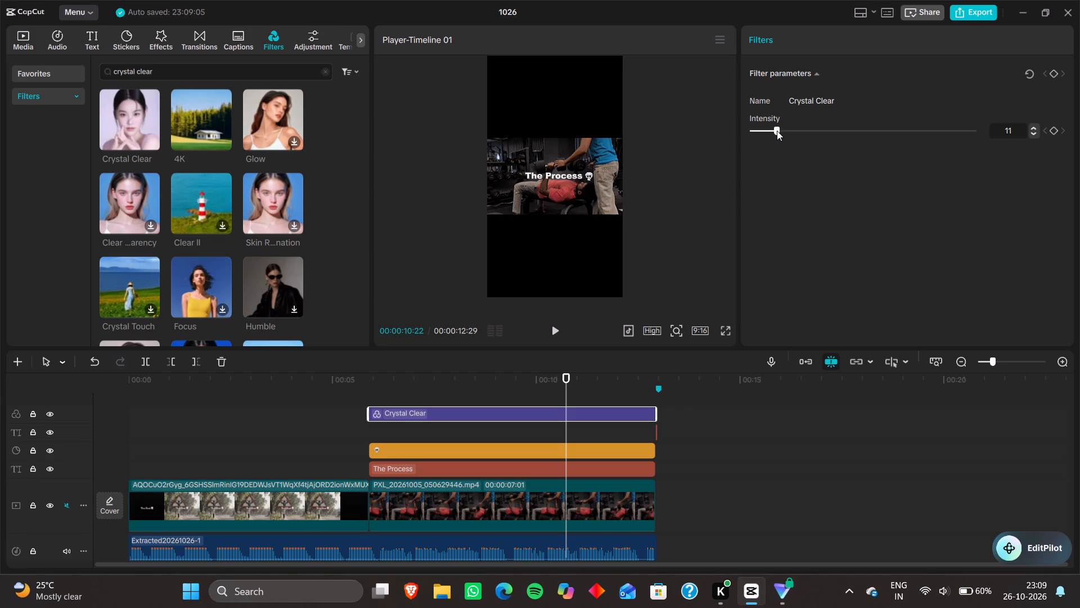
Play the video through in the full-screen preview to review the adjusted filter, and return to the editor.
key(space)
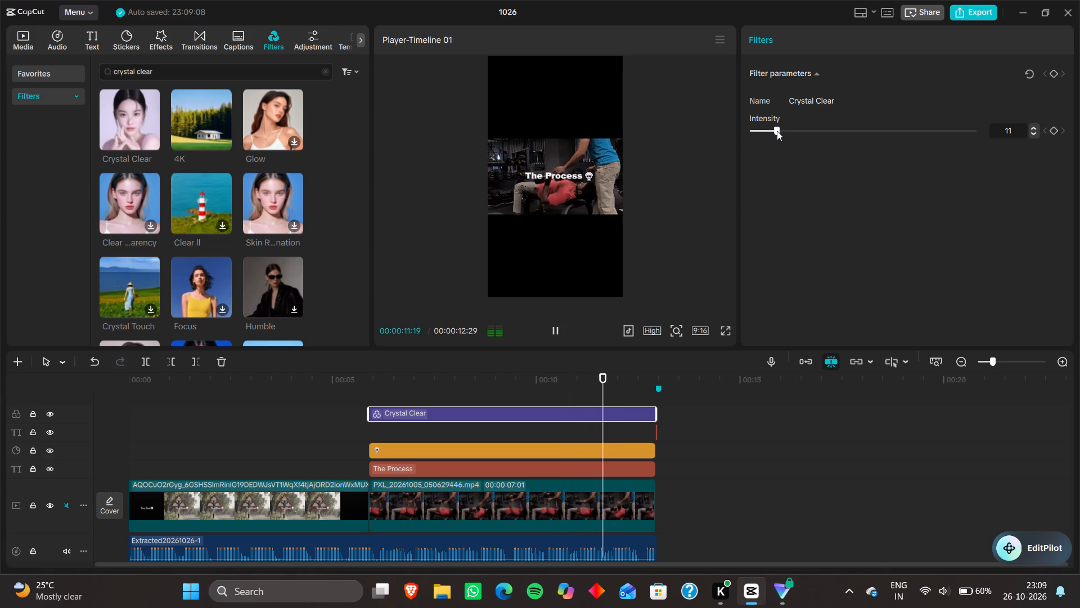
key(space)
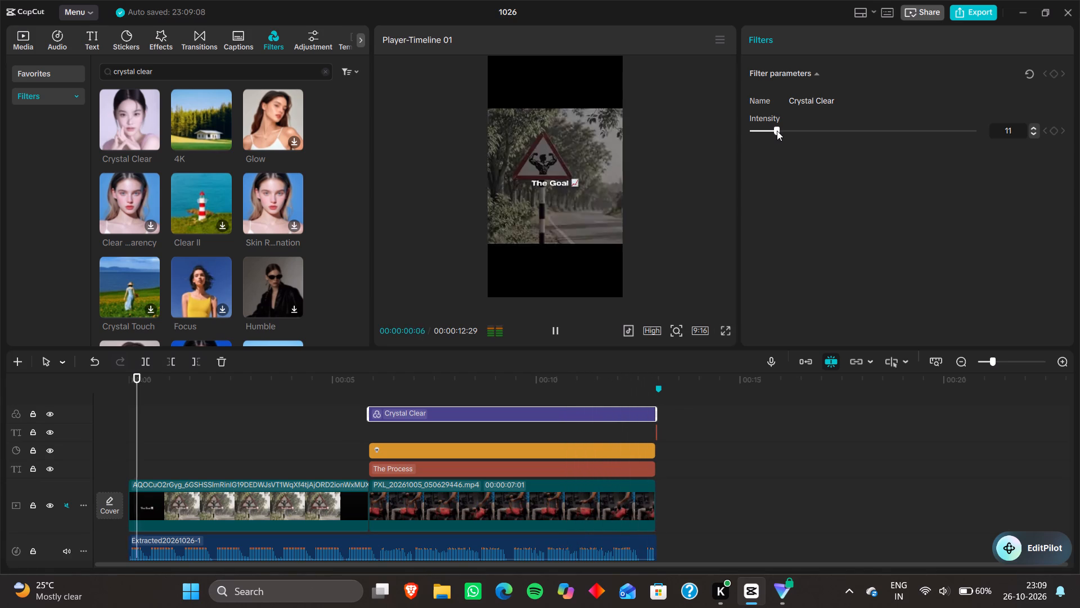
click(726, 324)
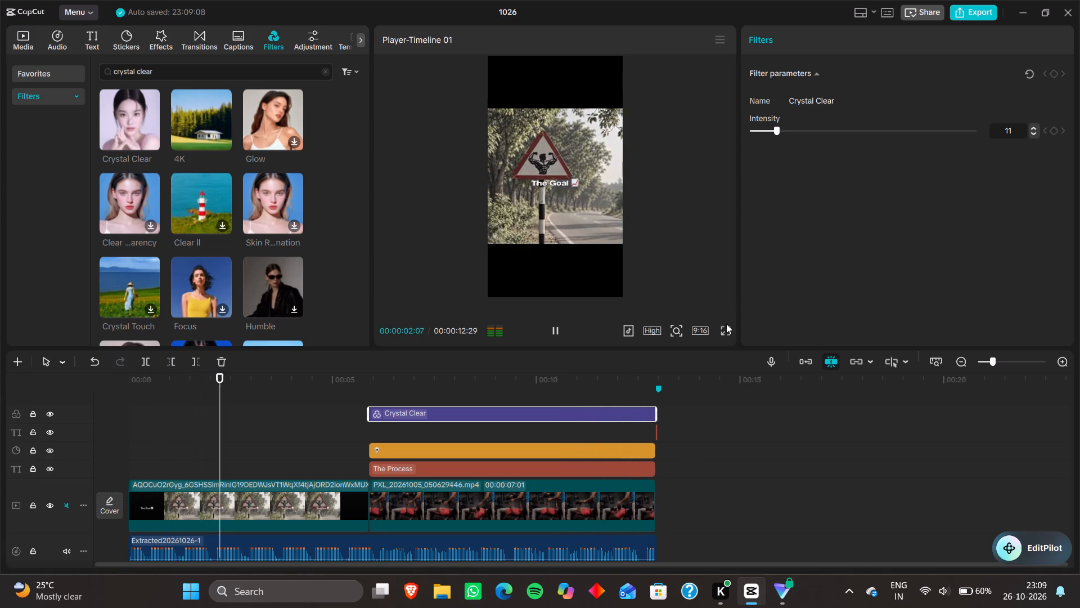
click(726, 334)
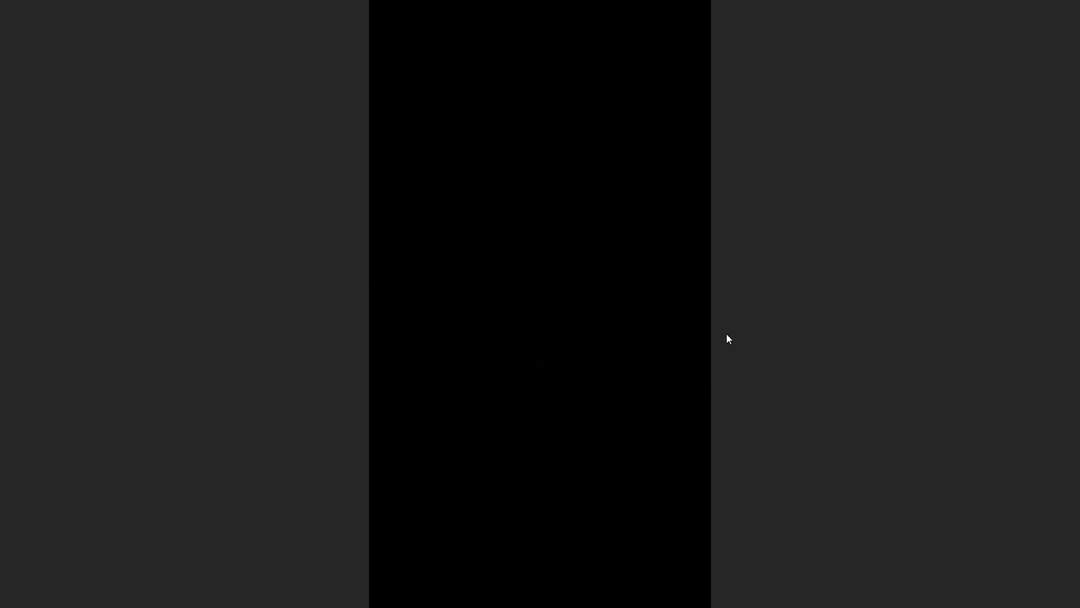
click(726, 334)
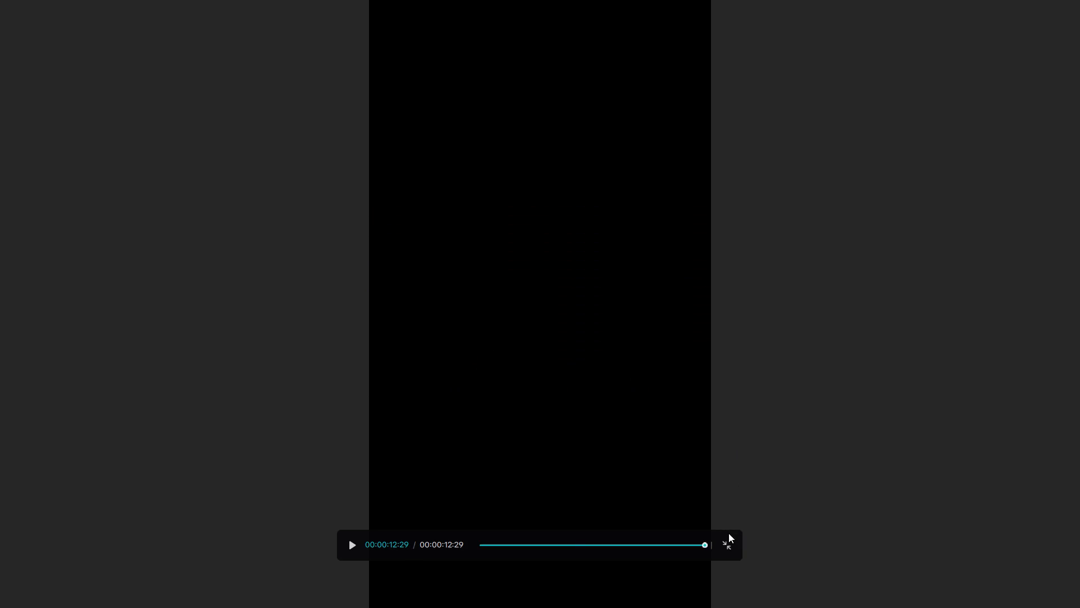
click(728, 542)
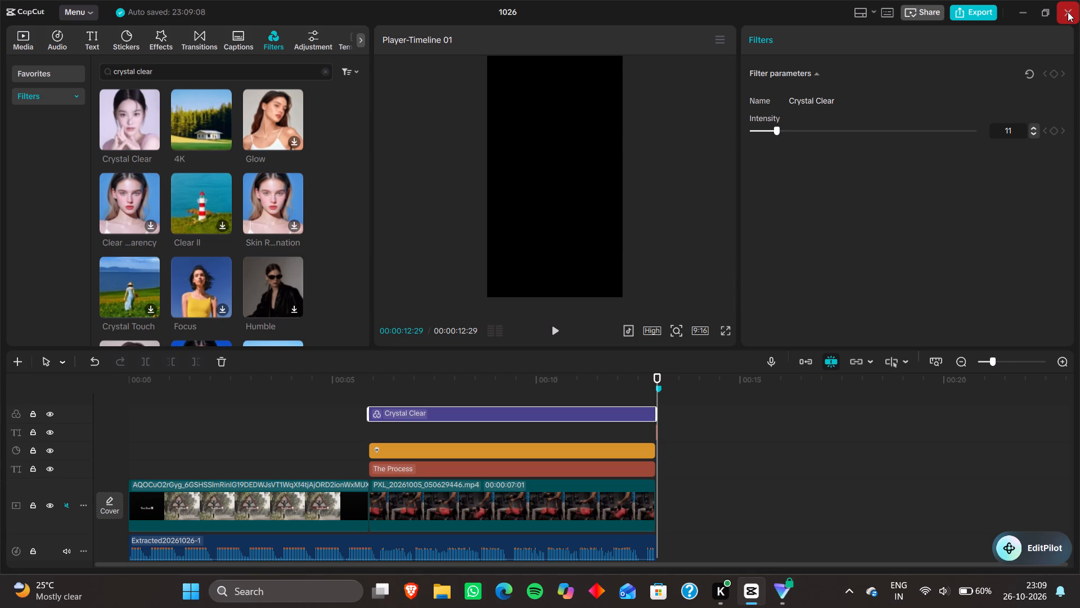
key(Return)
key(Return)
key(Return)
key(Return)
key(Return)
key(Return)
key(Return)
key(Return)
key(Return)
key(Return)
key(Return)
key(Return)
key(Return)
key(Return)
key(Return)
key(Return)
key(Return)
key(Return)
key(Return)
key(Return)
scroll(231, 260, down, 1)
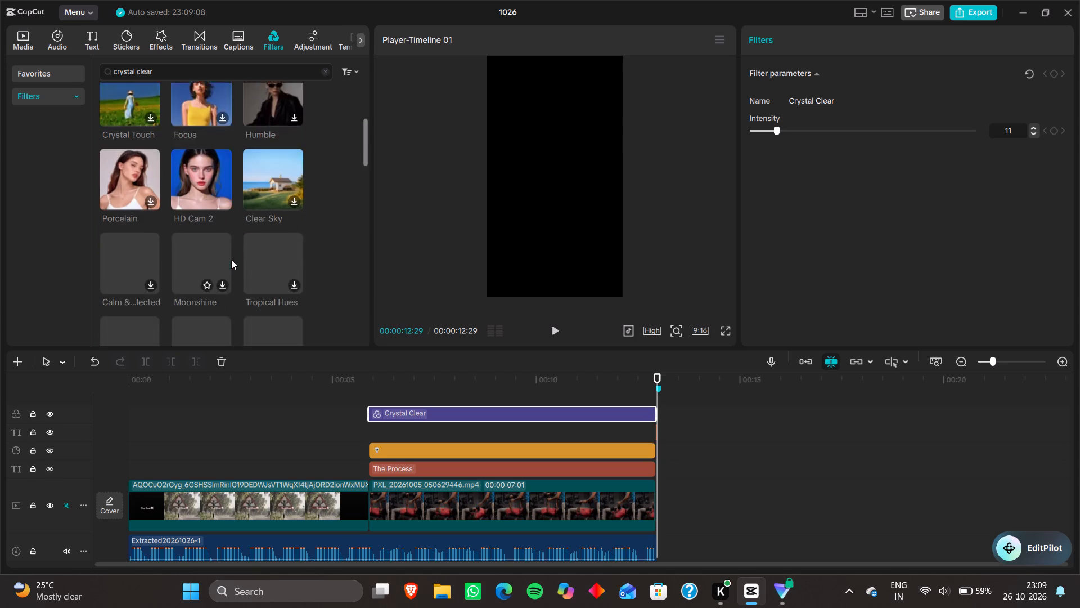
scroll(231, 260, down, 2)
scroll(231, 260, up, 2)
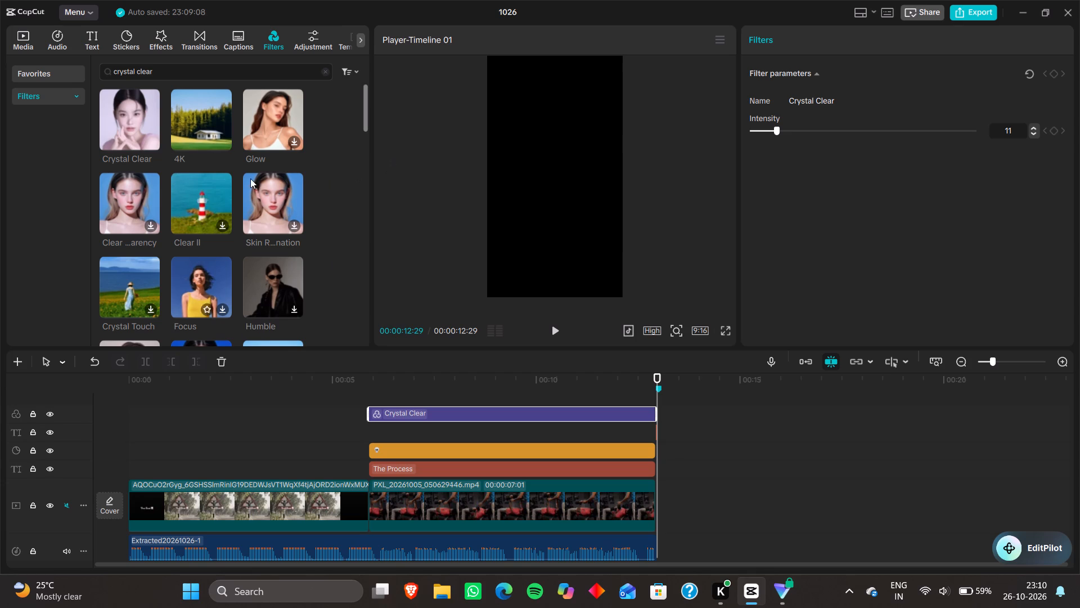
Preview the opening of the video full screen, pausing at 00:00:00:21, and return to the editor.
click(726, 330)
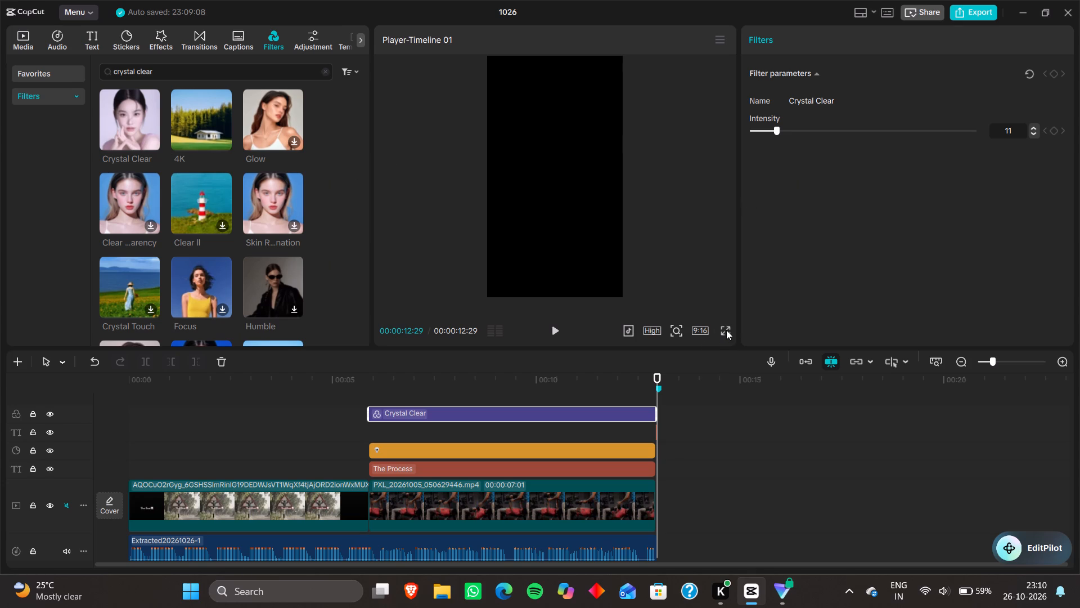
key(space)
key(space)
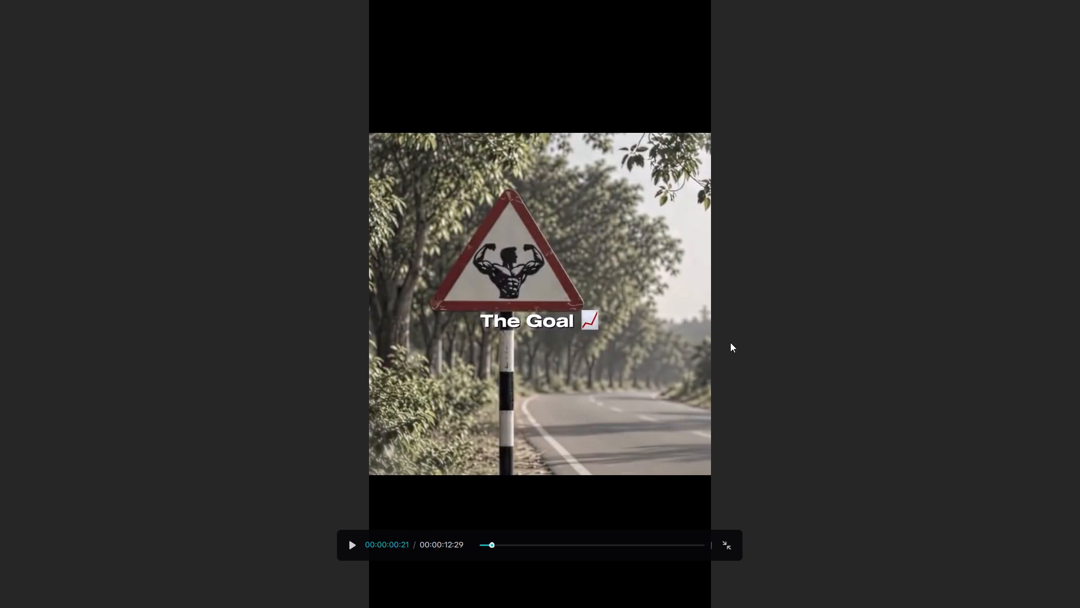
click(732, 534)
click(730, 543)
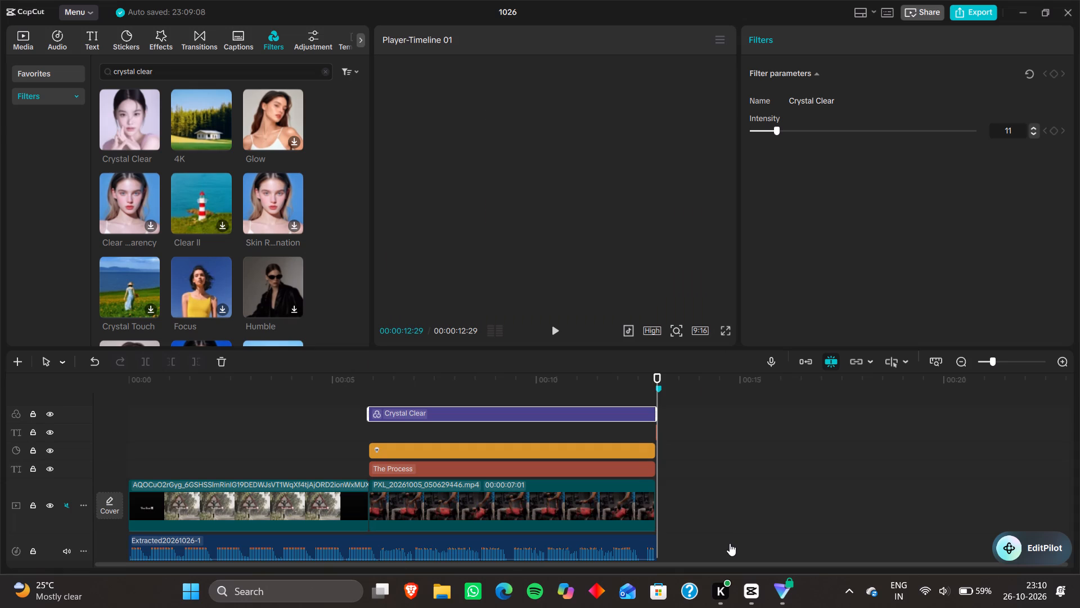
Delete the marker at the end of the timeline.
click(659, 388)
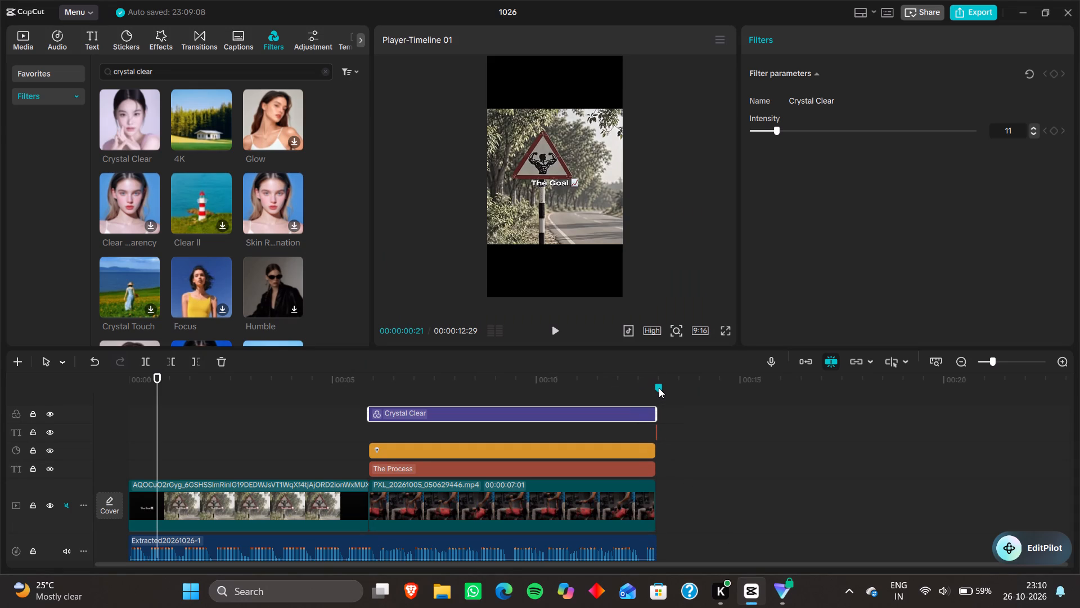
right_click(659, 388)
click(670, 408)
Play the video from 00:00:00:21 to the end for a final review.
key(space)
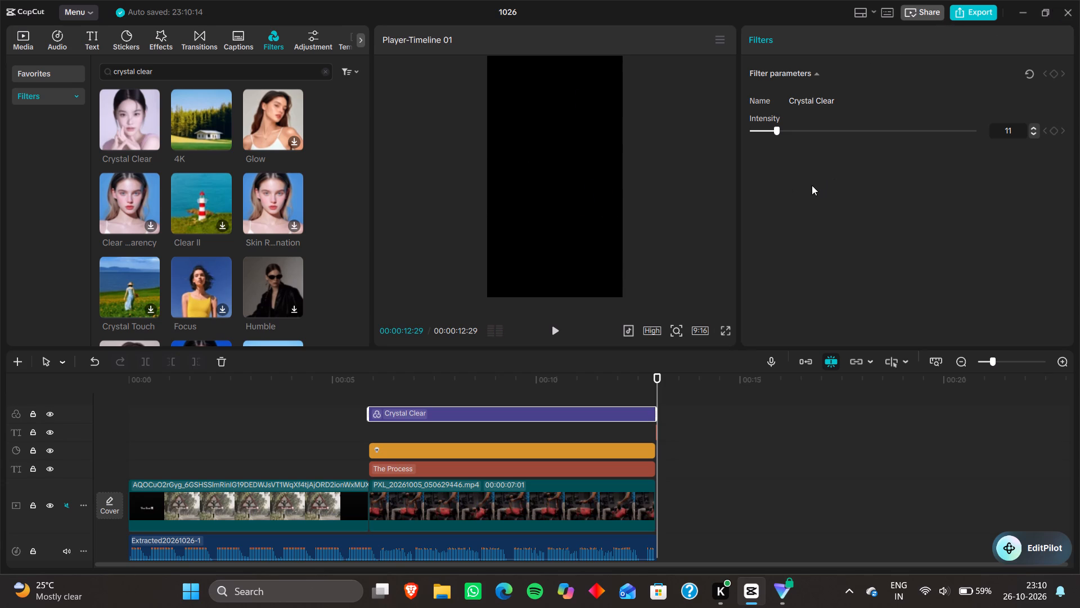
Export the video as 1026 with the frame rate set to 60fps, and close the finished export dialog.
click(969, 10)
click(643, 345)
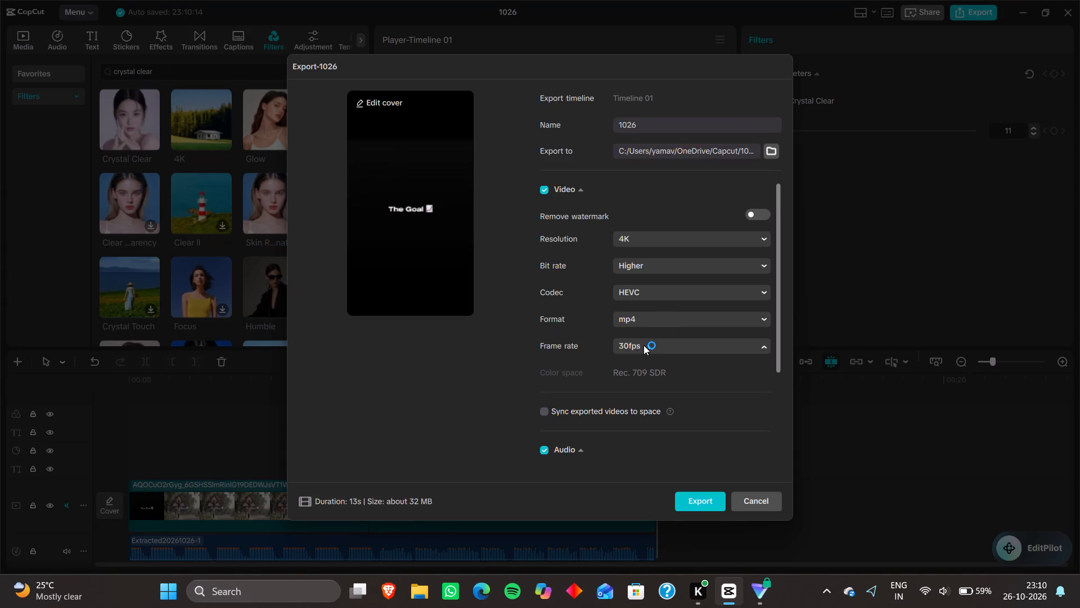
click(646, 502)
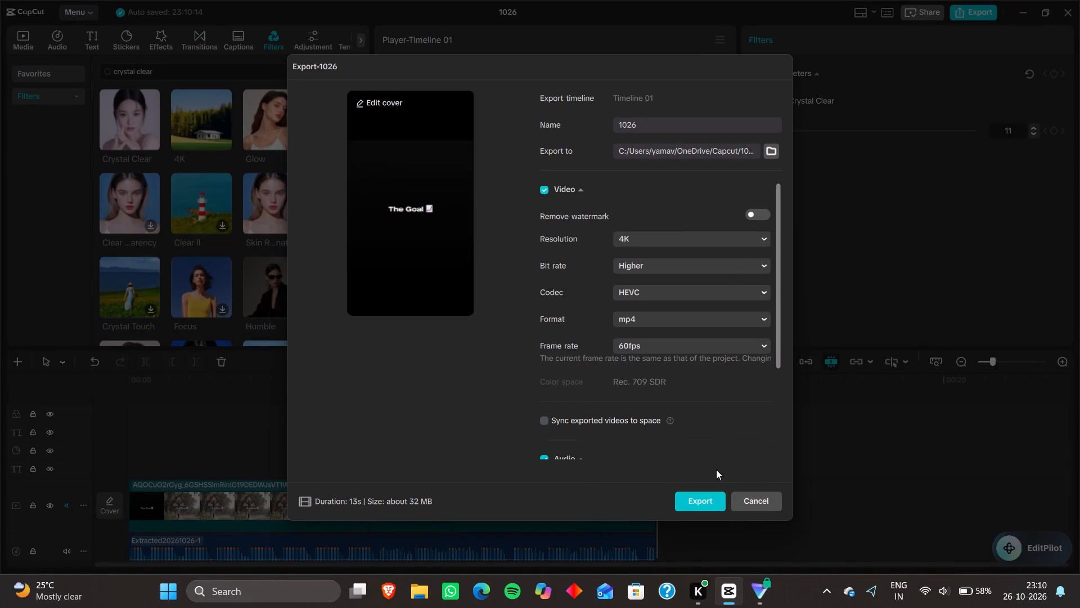
click(698, 500)
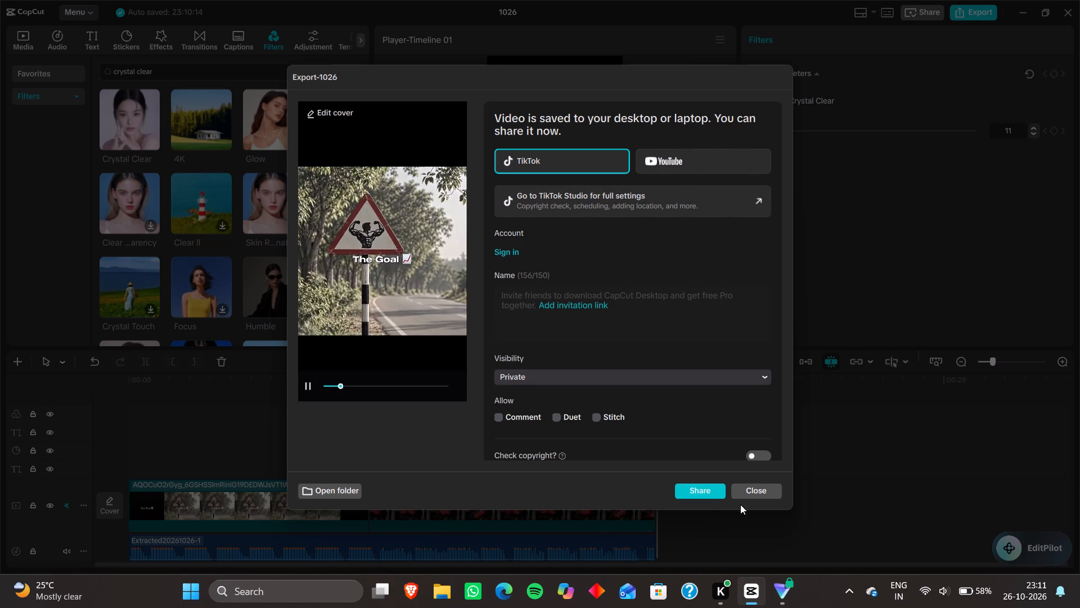
click(766, 490)
Switch to File Explorer and open the 1026 folder inside the Capcut folder.
click(436, 594)
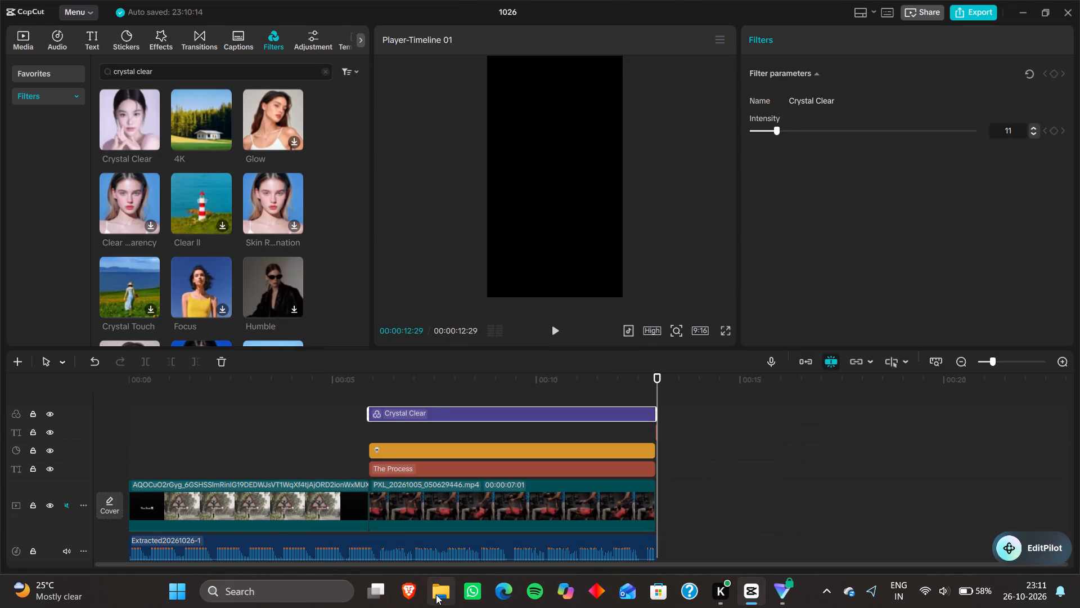
click(66, 360)
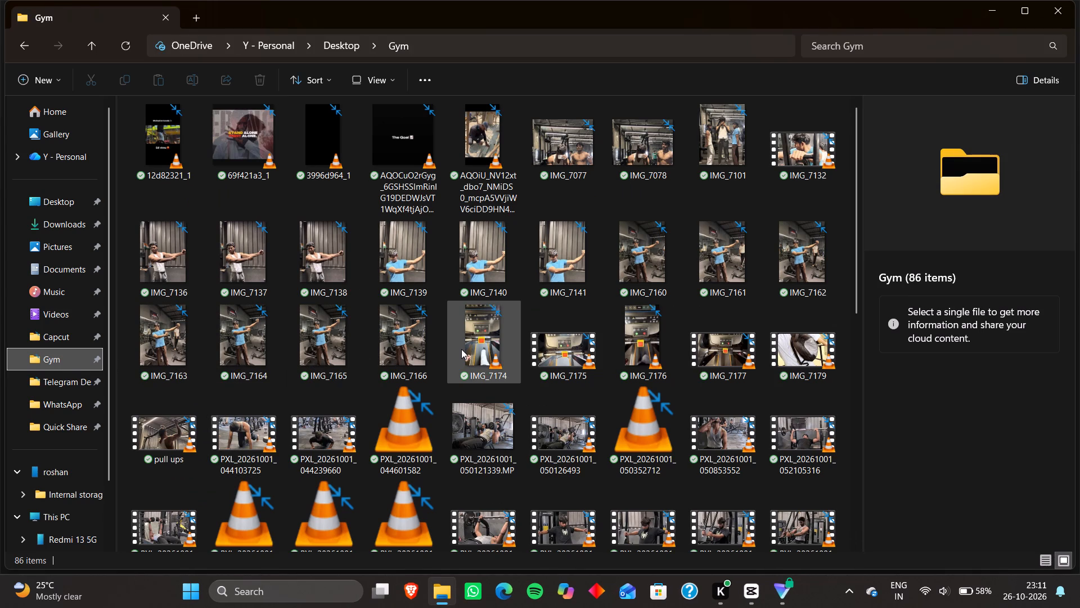
scroll(461, 349, down, 1)
click(39, 329)
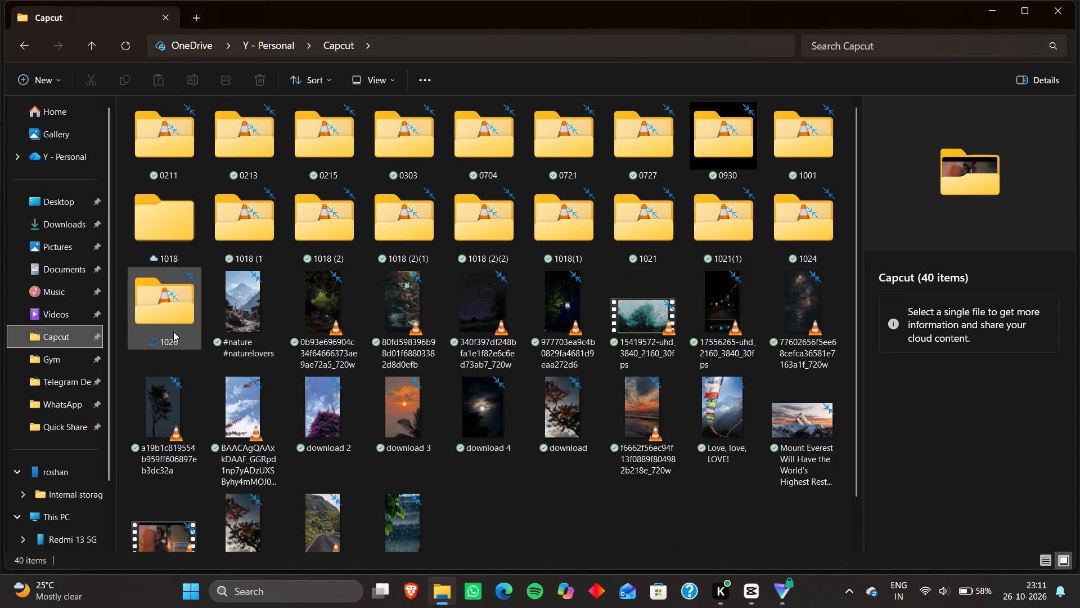
double_click(173, 332)
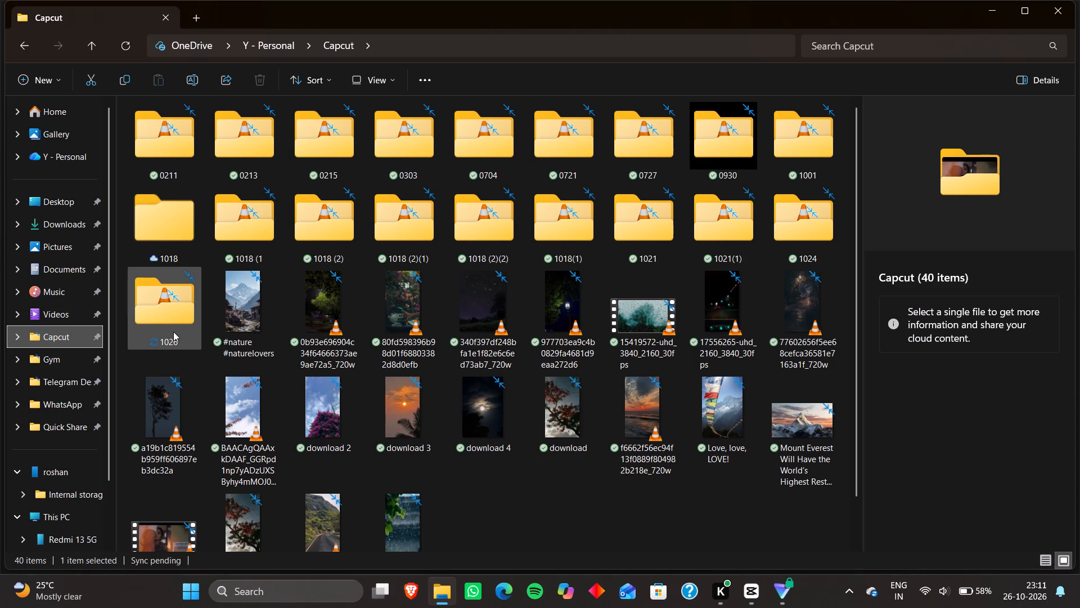
double_click(173, 332)
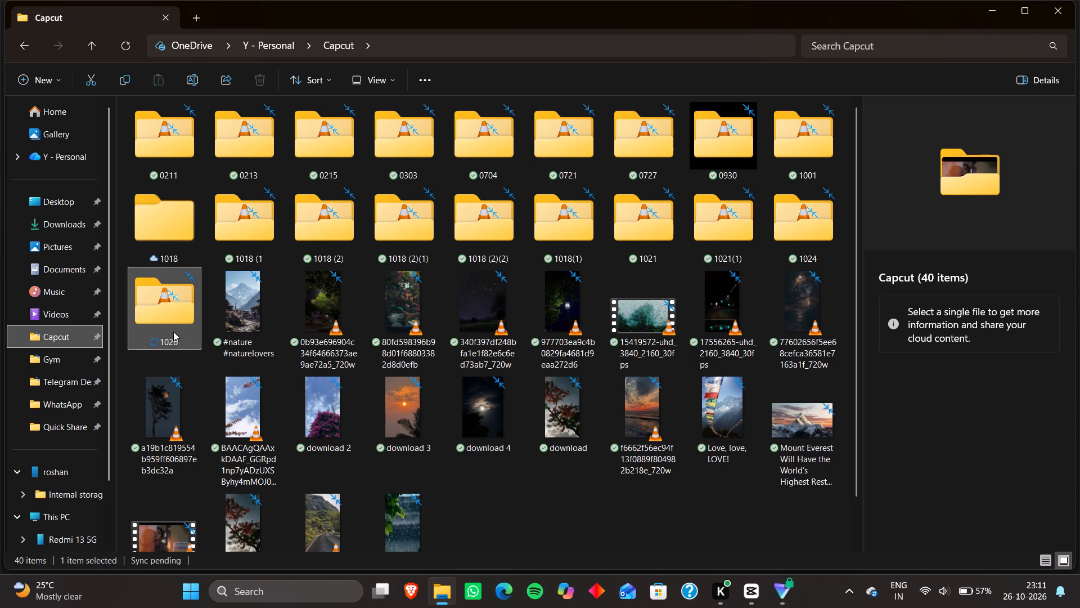
double_click(173, 332)
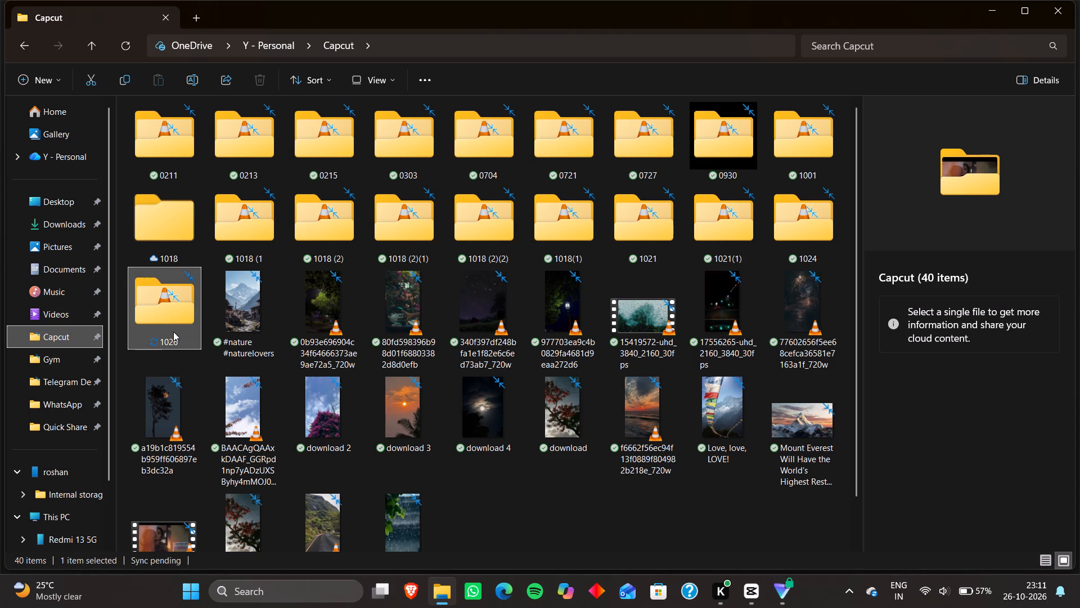
double_click(173, 330)
click(173, 330)
key(Return)
triple_click(174, 307)
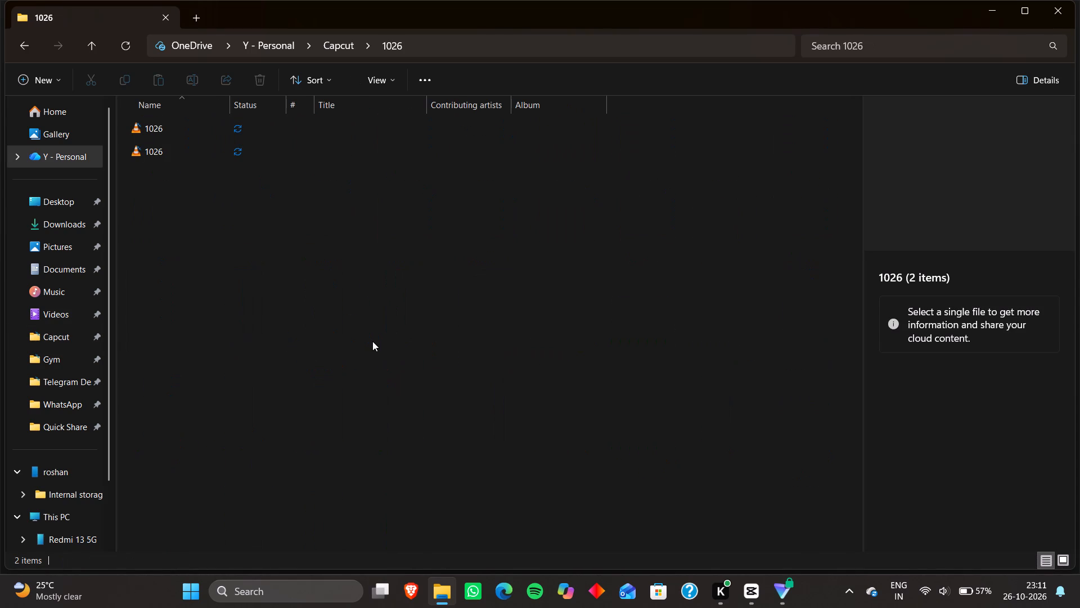
Play the exported 1026.mp4 in VLC media player, moving the player window so the whole picture can be watched.
double_click(160, 149)
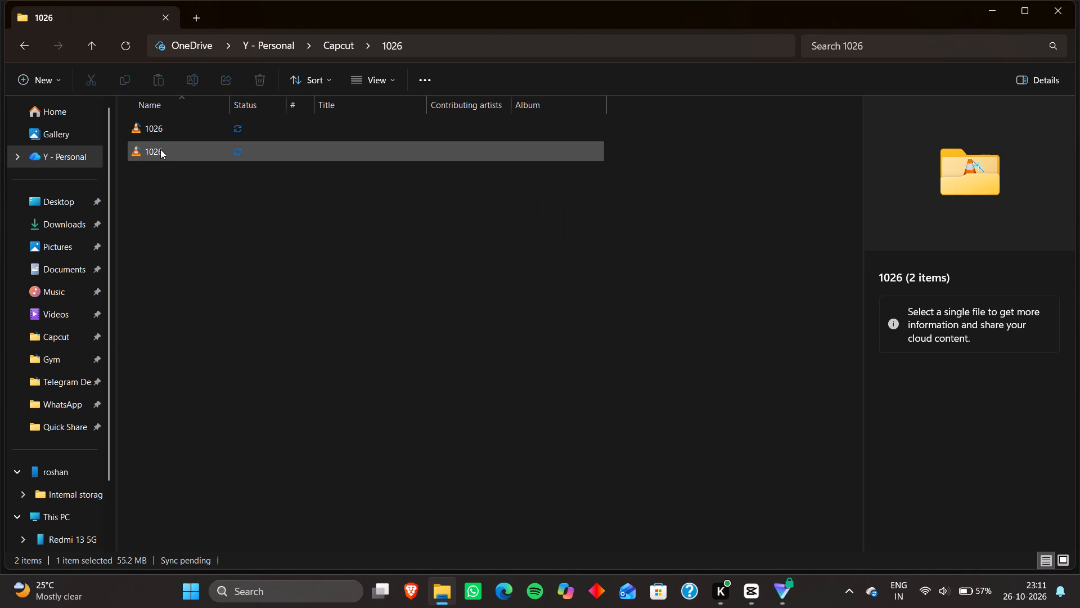
double_click(160, 149)
key(Return)
key(space)
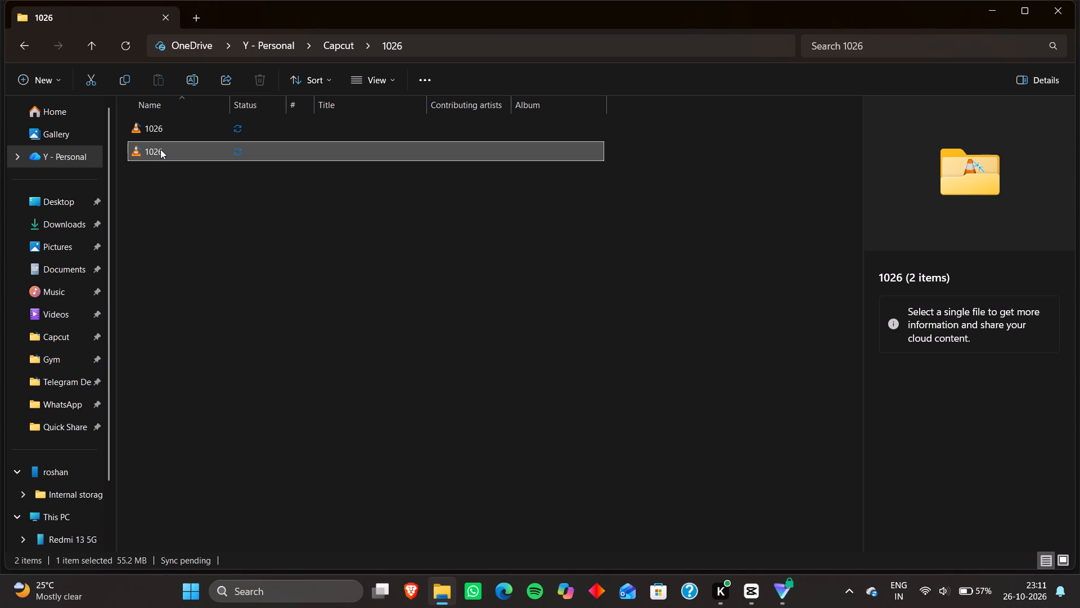
triple_click(160, 149)
click(160, 149)
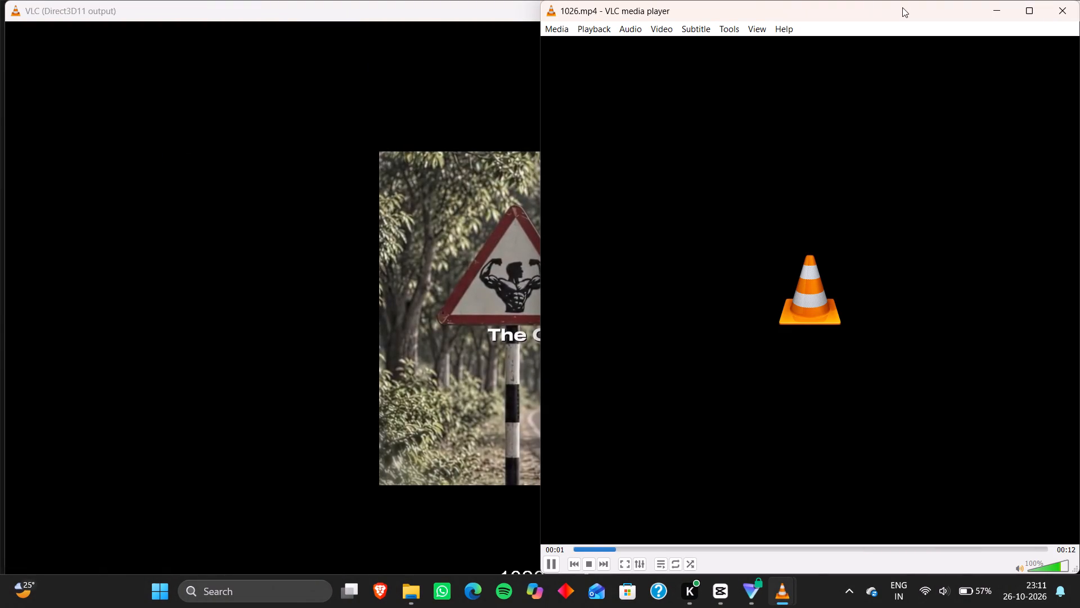
click(1065, 8)
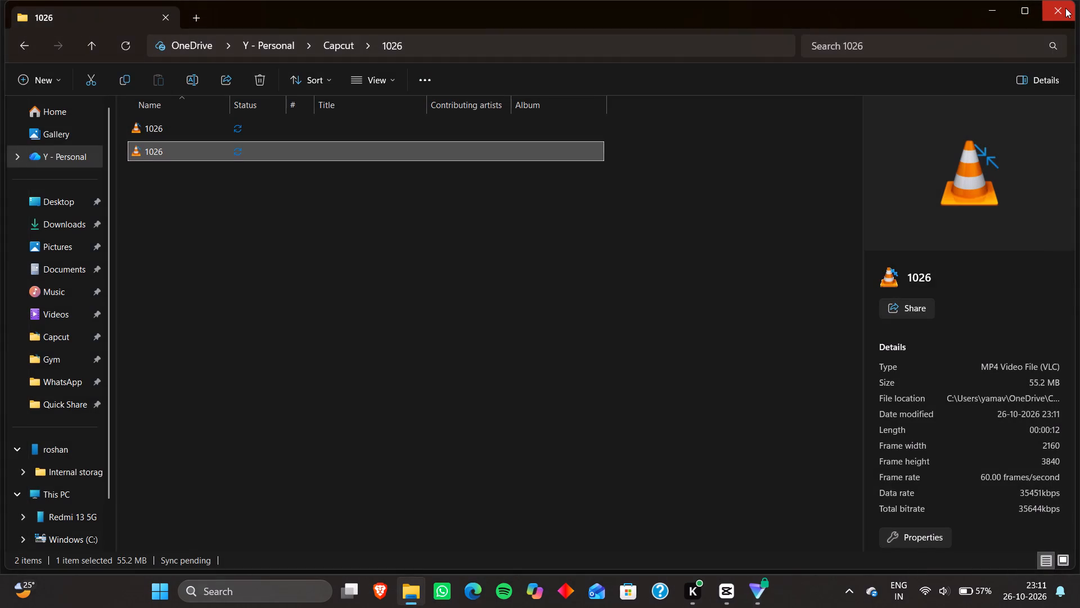
double_click(238, 158)
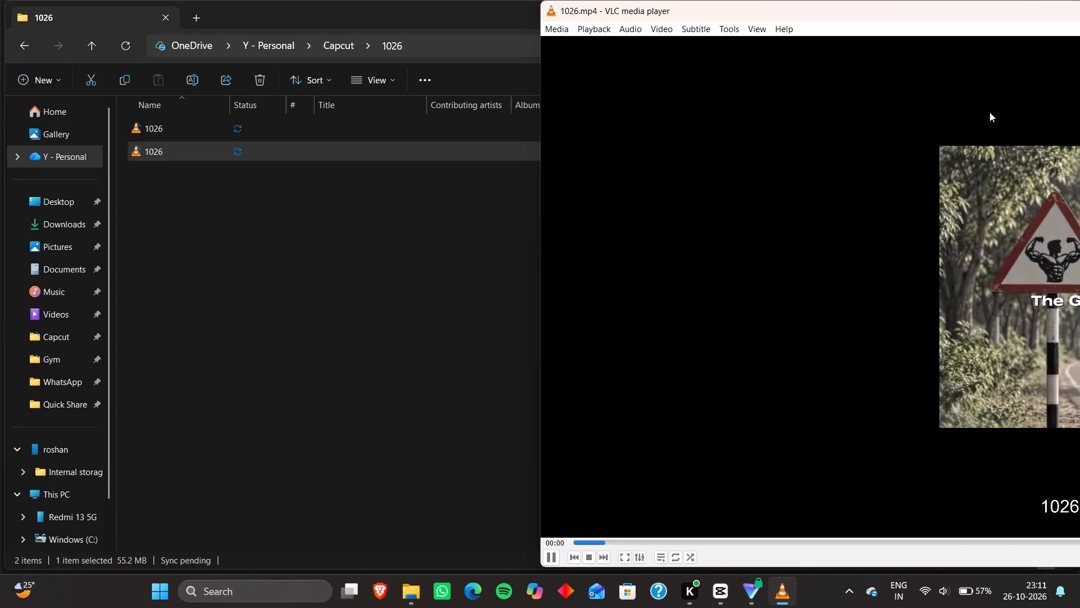
drag(1040, 19, 681, 24)
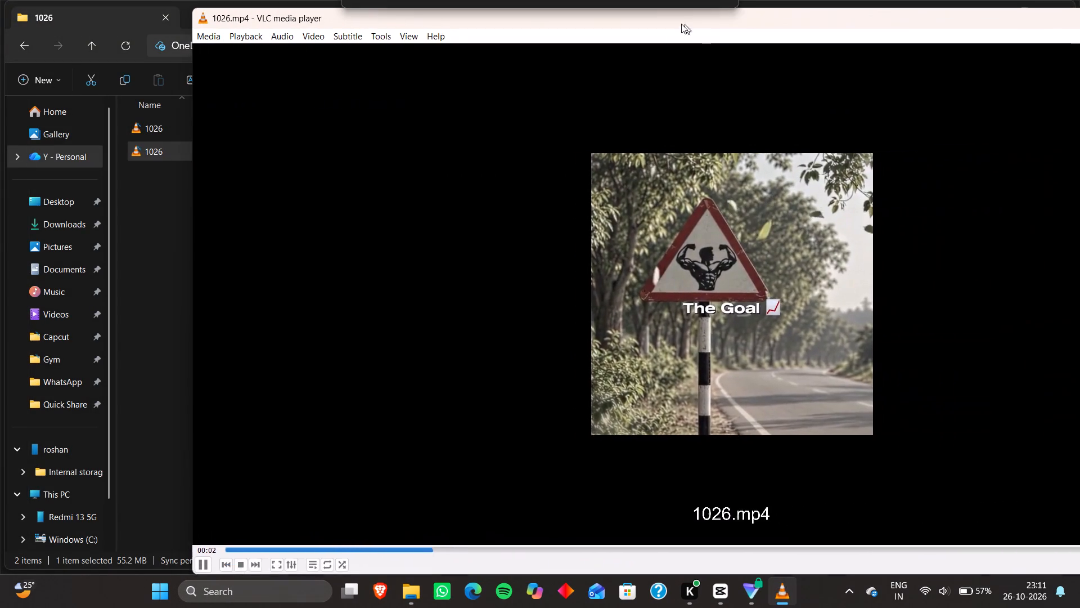
drag(681, 24, 613, 31)
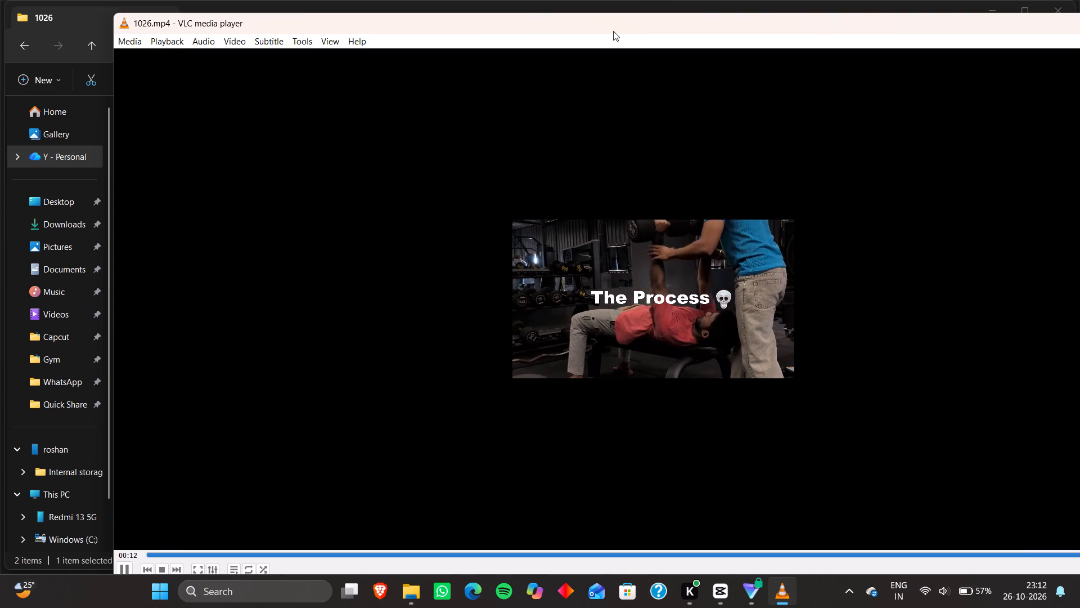
Close File Explorer, the 1026 project and CapCut's home window.
click(1059, 4)
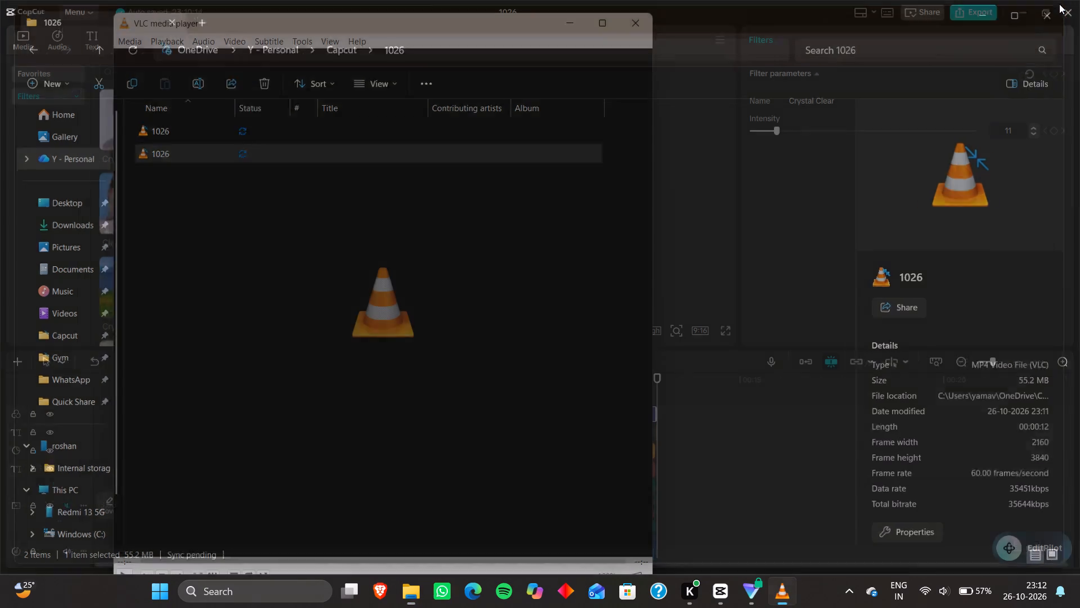
click(1074, 5)
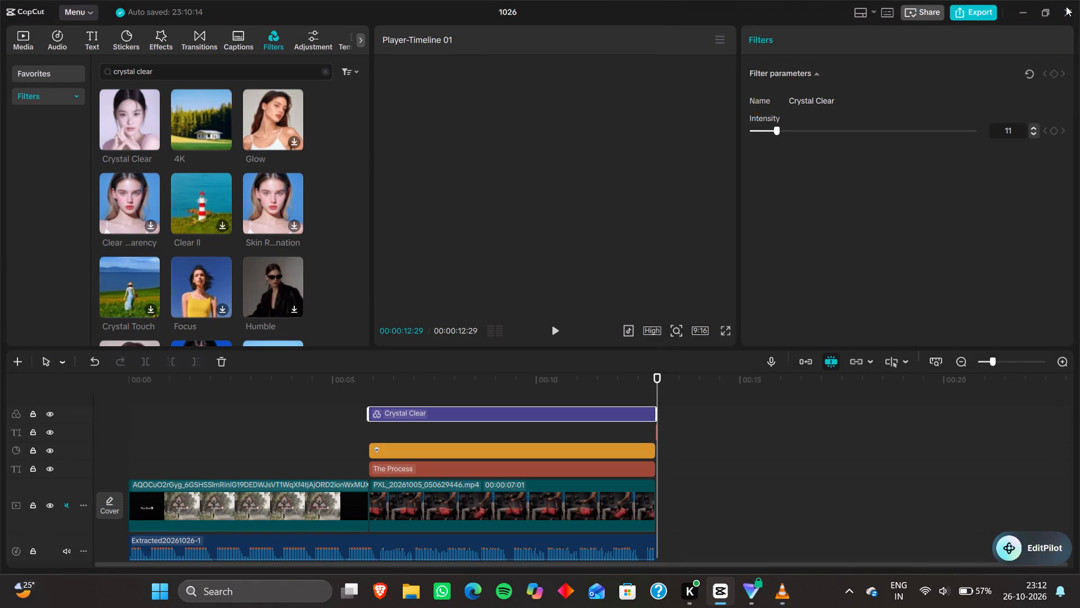
click(1066, 6)
click(636, 25)
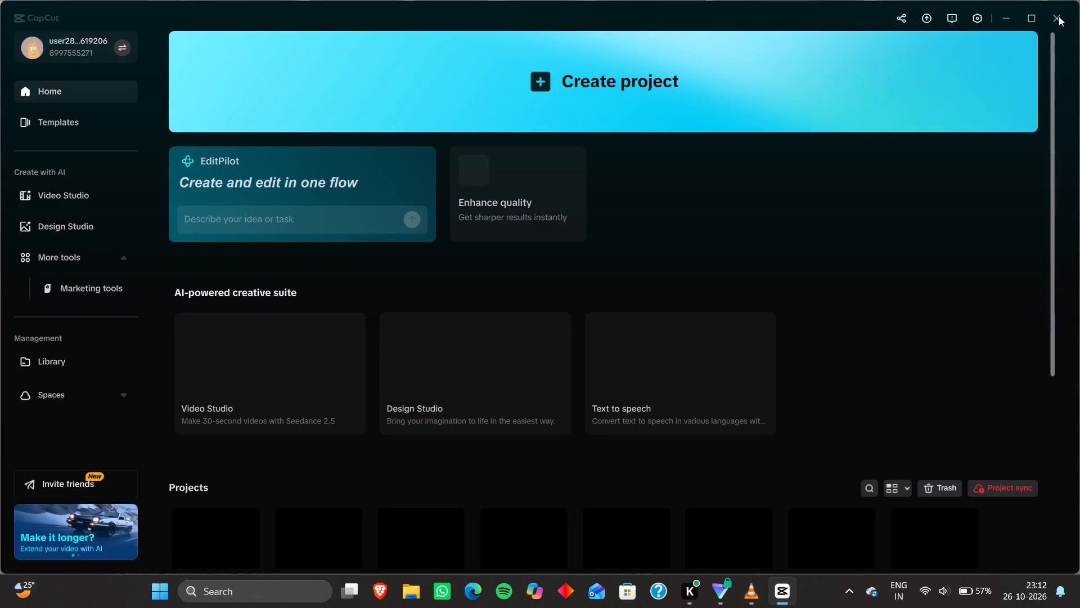
click(1059, 16)
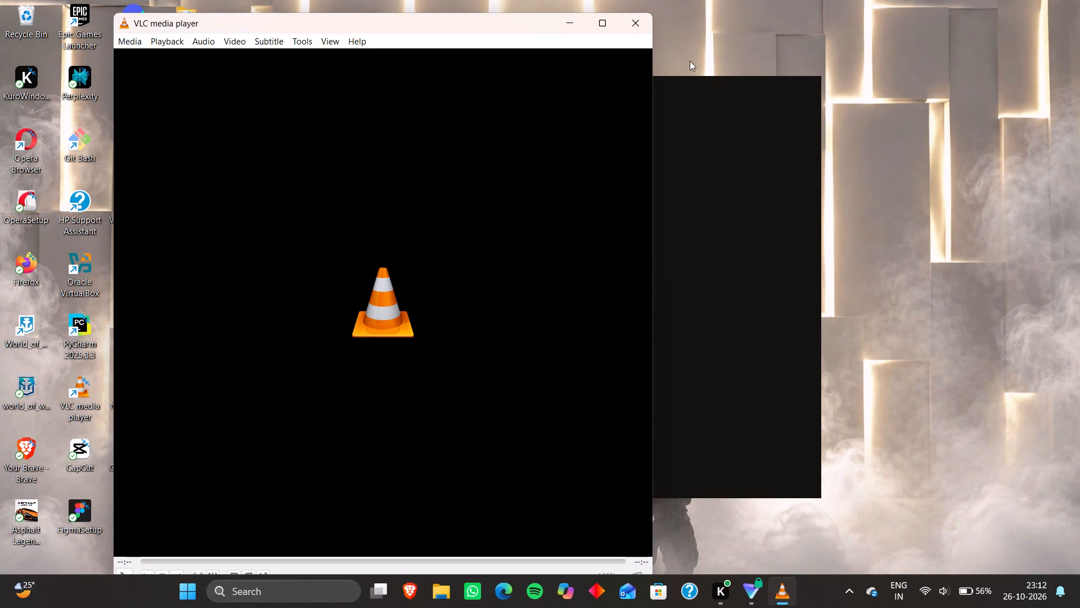